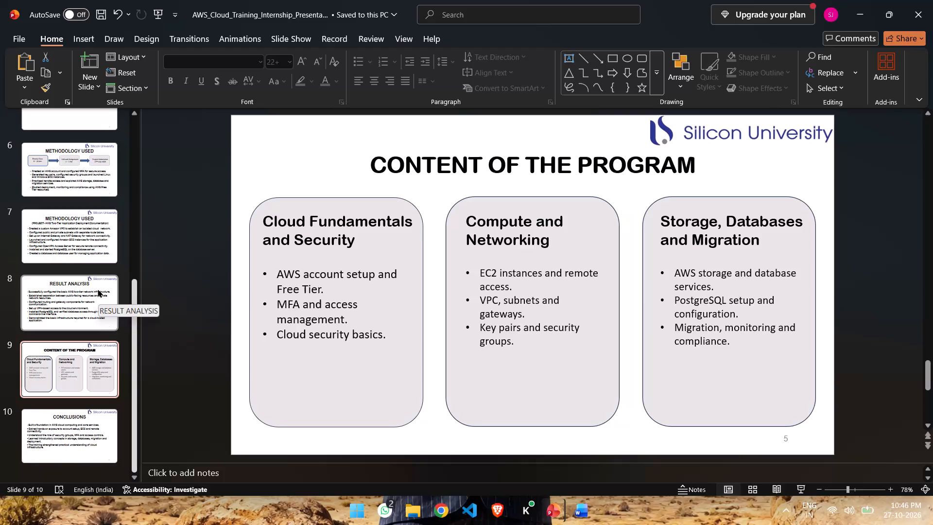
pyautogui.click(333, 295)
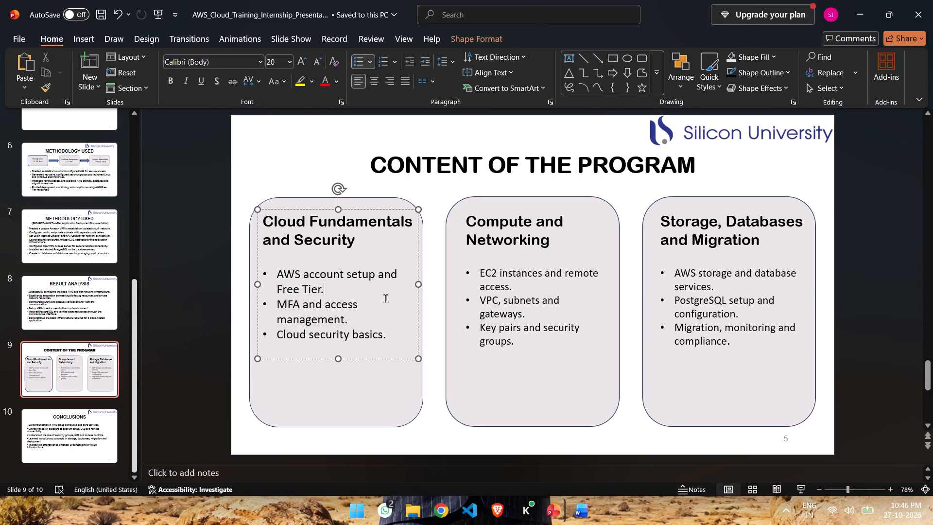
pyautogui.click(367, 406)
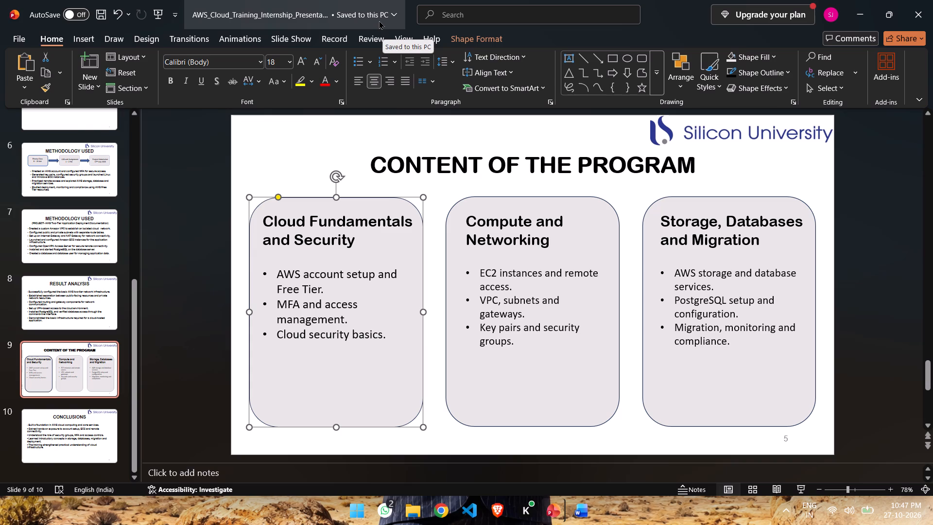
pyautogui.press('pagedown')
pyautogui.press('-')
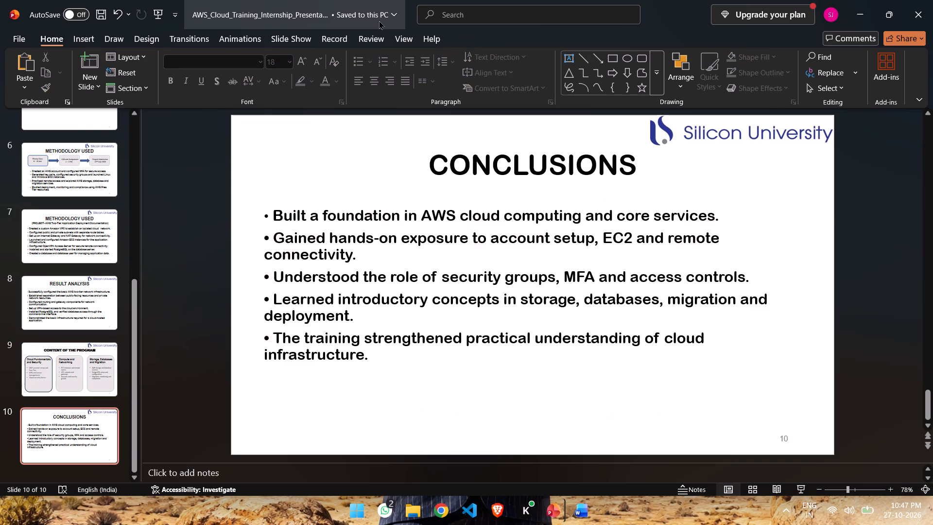
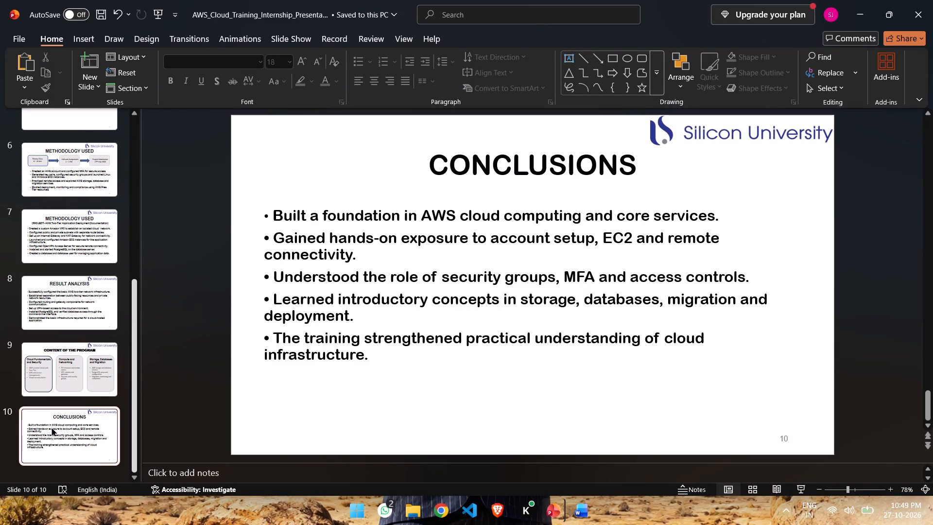
# Delete the text boxes from all three rounded boxes on the CONTENT OF THE PROGRAM slide, keeping the empty boxes.
pyautogui.click(99, 337)
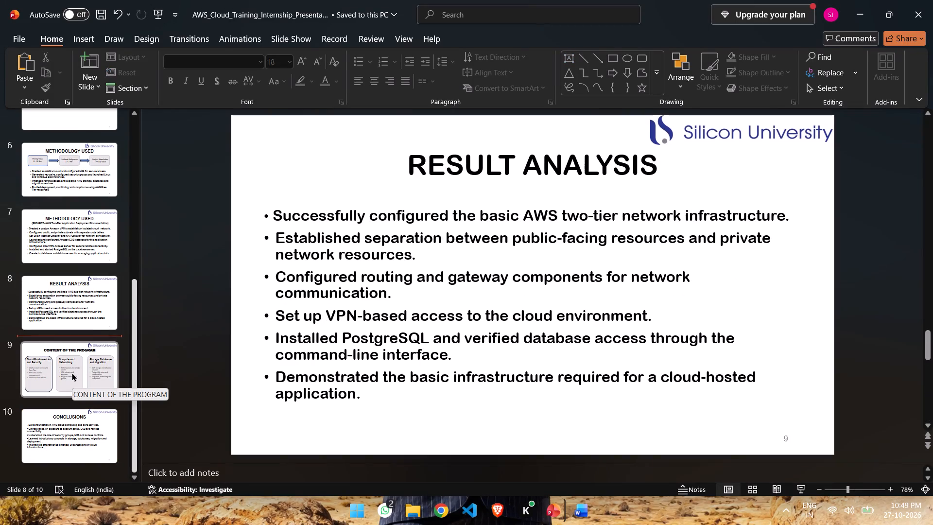
pyautogui.click(50, 381)
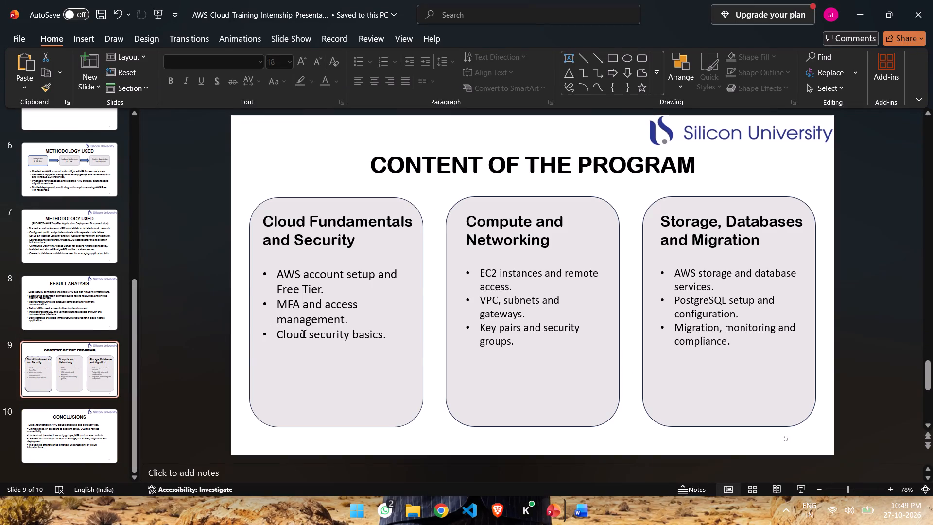
pyautogui.click(316, 346)
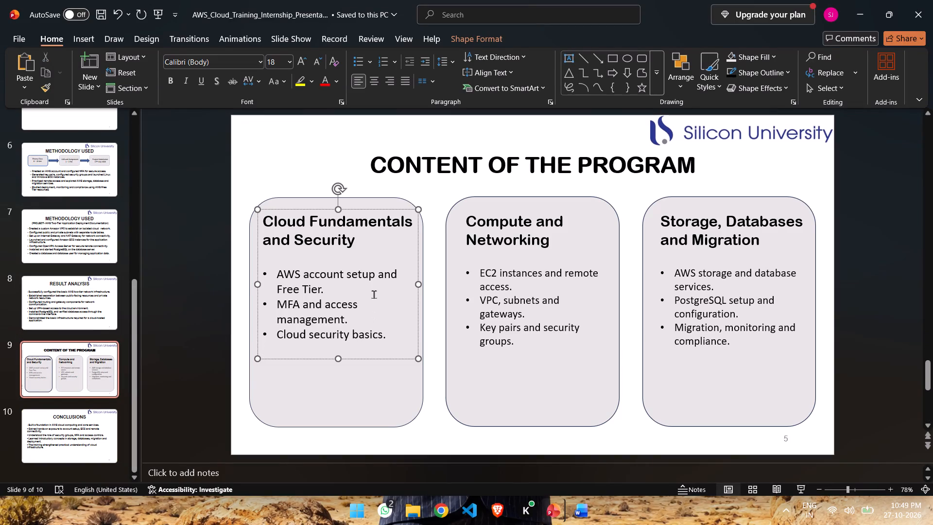
pyautogui.click(370, 208)
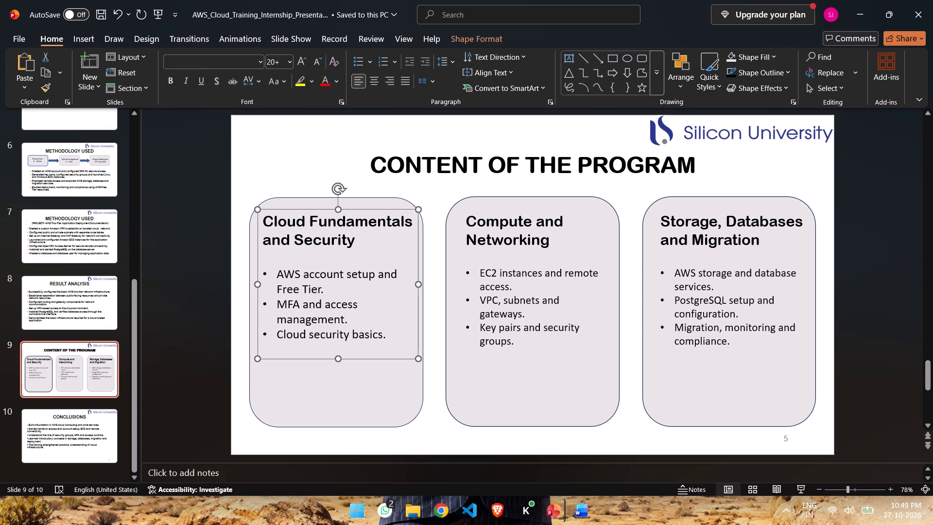
pyautogui.press('BackSpace')
pyautogui.click(509, 266)
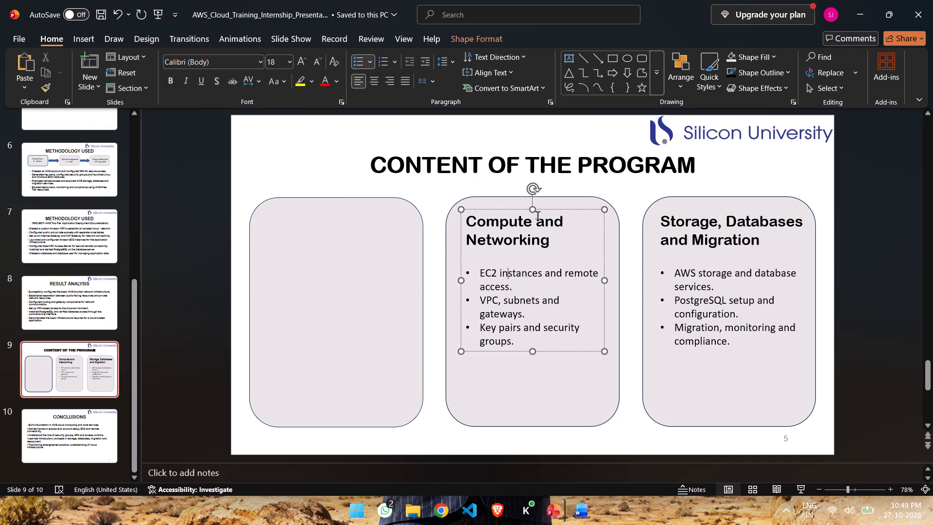
pyautogui.click(544, 210)
pyautogui.press('BackSpace')
pyautogui.click(704, 278)
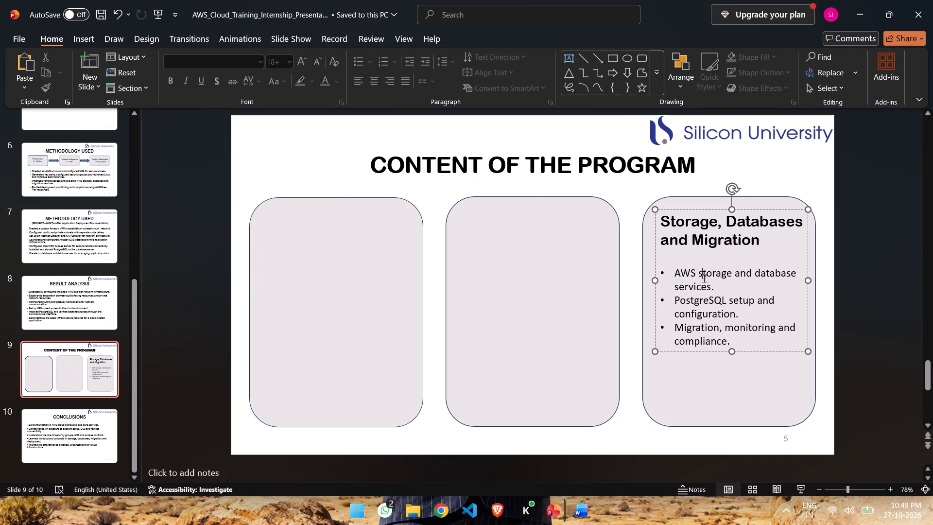
pyautogui.click(744, 207)
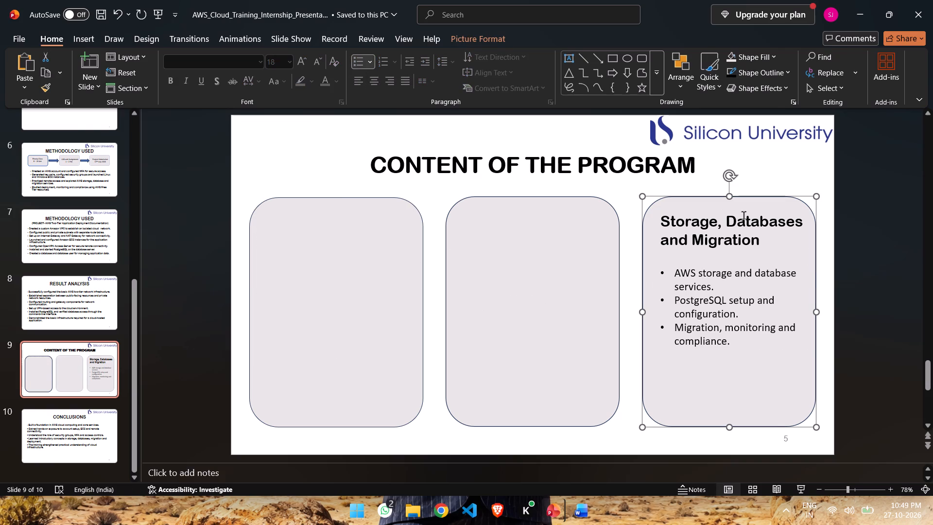
pyautogui.click(741, 228)
pyautogui.click(748, 209)
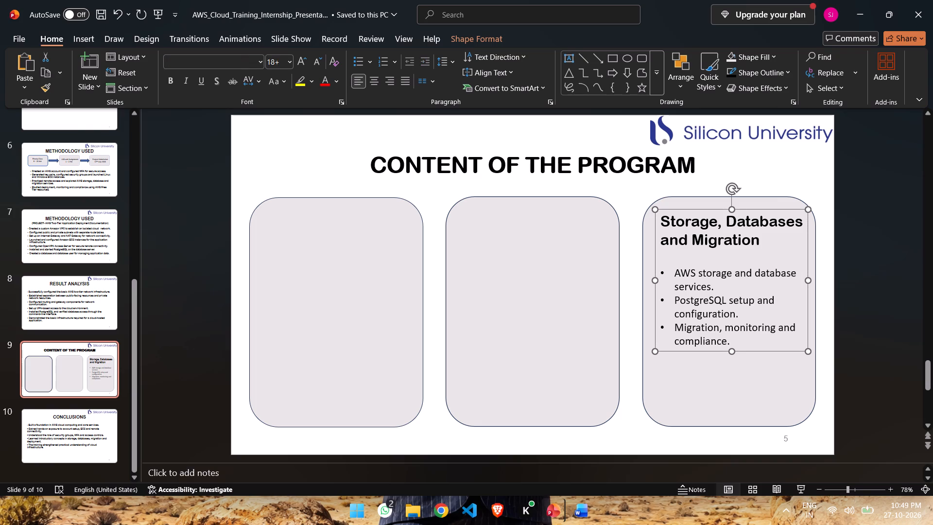
pyautogui.click(748, 209)
pyautogui.press('BackSpace')
# Shorten the three empty boxes from below, the third to about 7.4 cm high and the other two to about 6.7 cm.
pyautogui.click(740, 227)
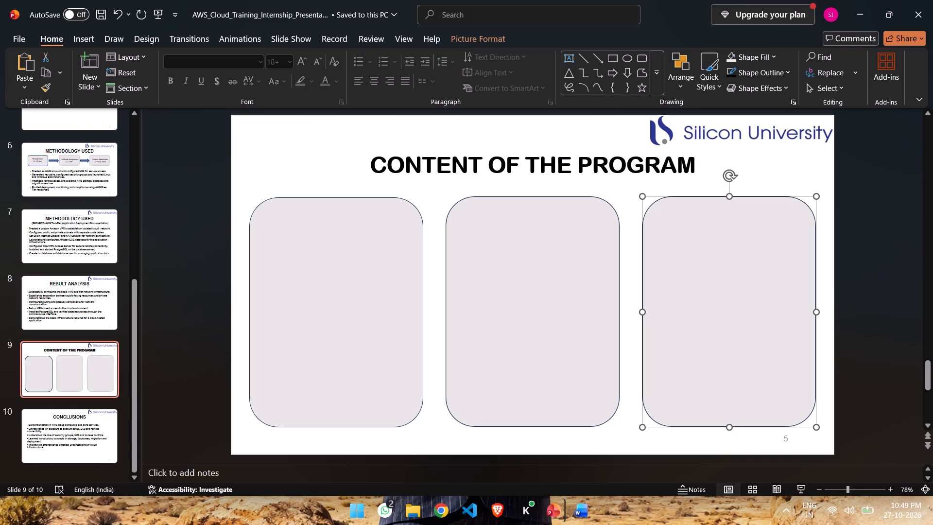
pyautogui.moveTo(729, 425); pyautogui.dragTo(752, 328)
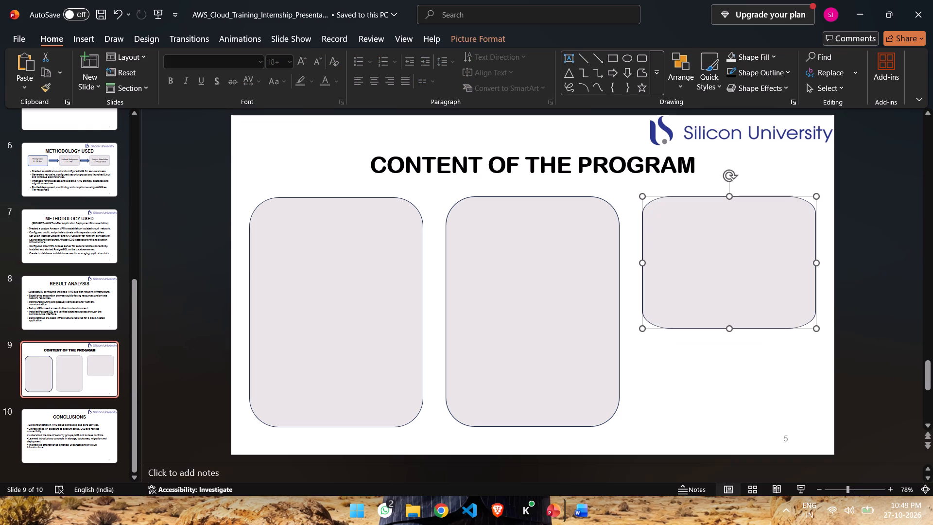
pyautogui.click(399, 280)
pyautogui.moveTo(334, 427); pyautogui.dragTo(347, 315)
pyautogui.click(457, 327)
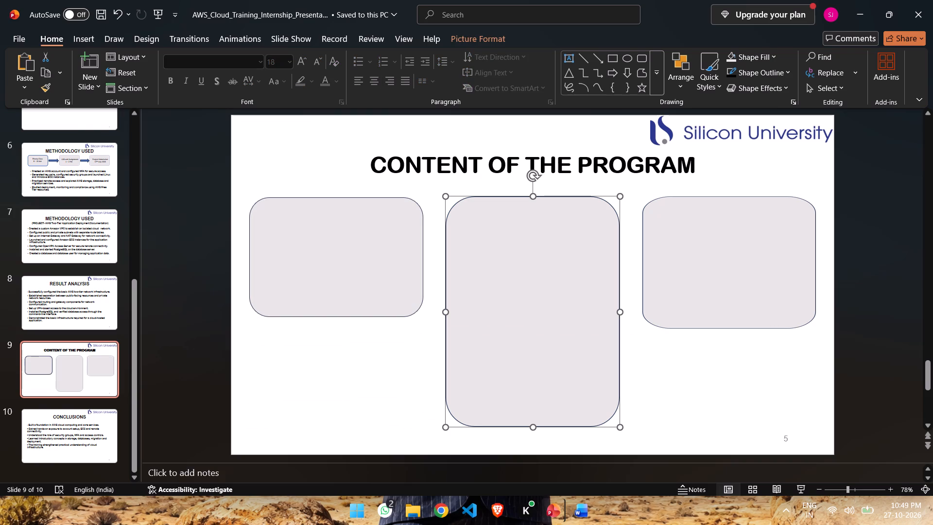
pyautogui.moveTo(535, 427); pyautogui.dragTo(543, 326)
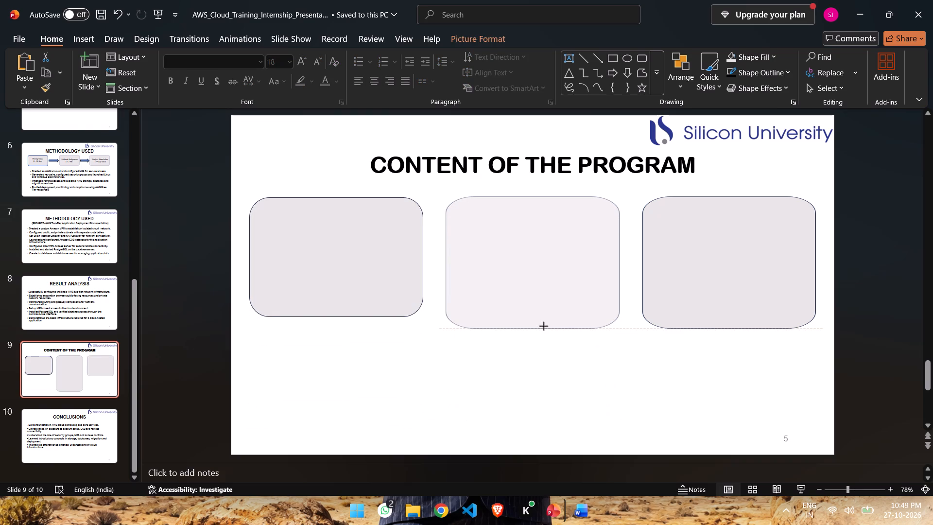
pyautogui.moveTo(543, 326); pyautogui.dragTo(545, 319)
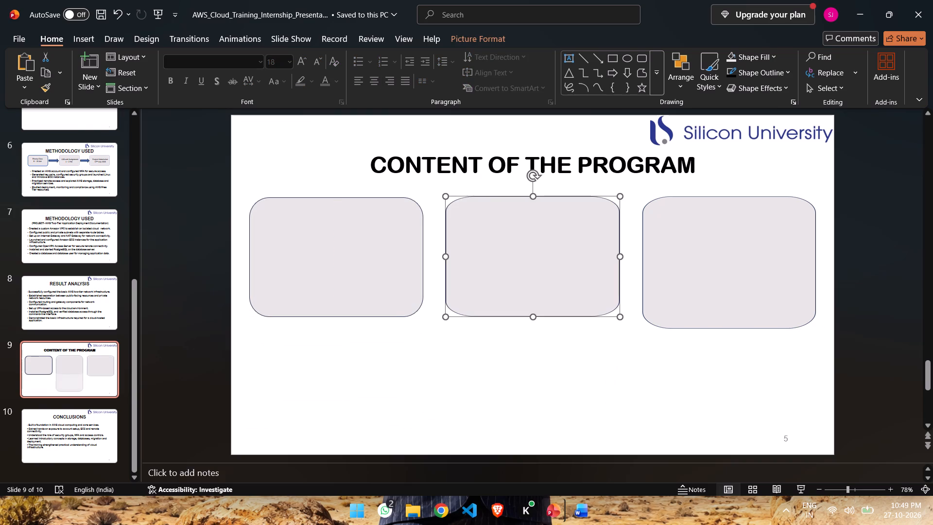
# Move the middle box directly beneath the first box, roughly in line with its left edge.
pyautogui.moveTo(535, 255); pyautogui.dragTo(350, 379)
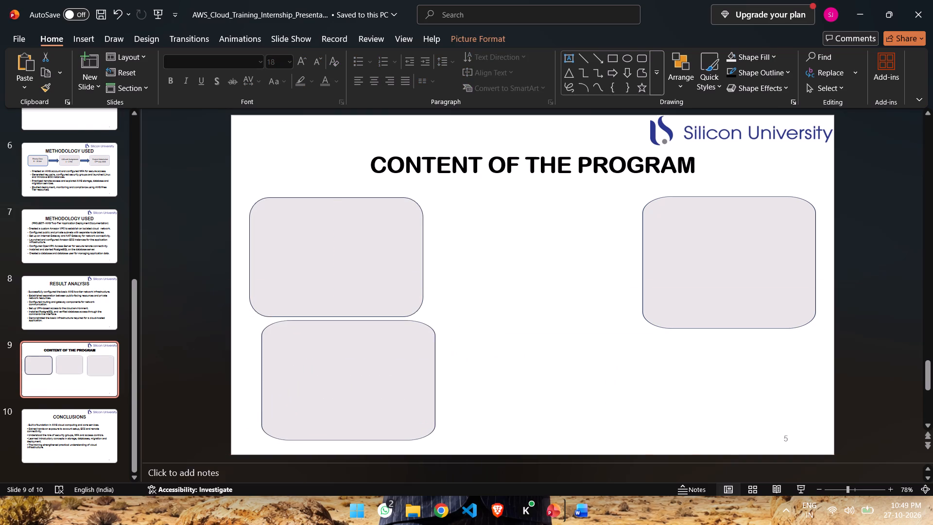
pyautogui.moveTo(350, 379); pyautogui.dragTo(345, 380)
# Raise the first box slightly, widen it to about 13.9 cm, and align its left edge with the box below.
pyautogui.click(368, 281)
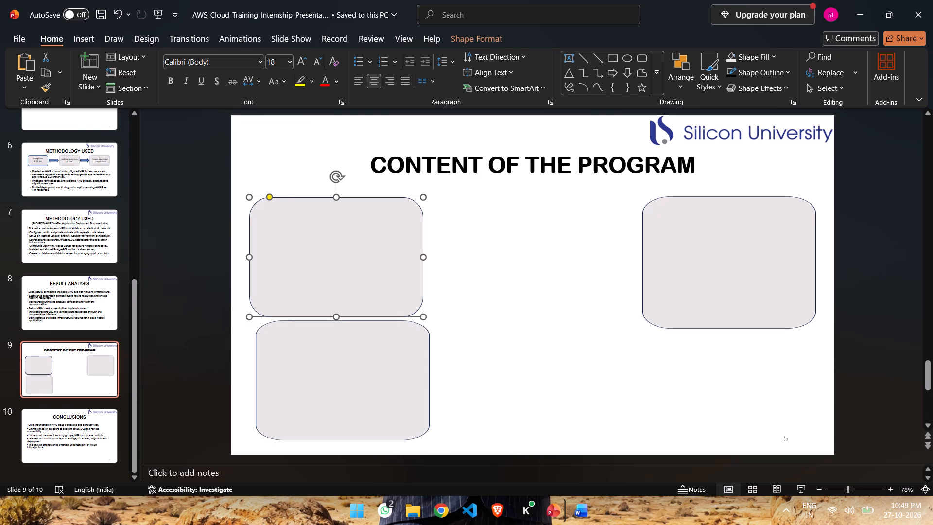
pyautogui.moveTo(390, 265); pyautogui.dragTo(408, 255)
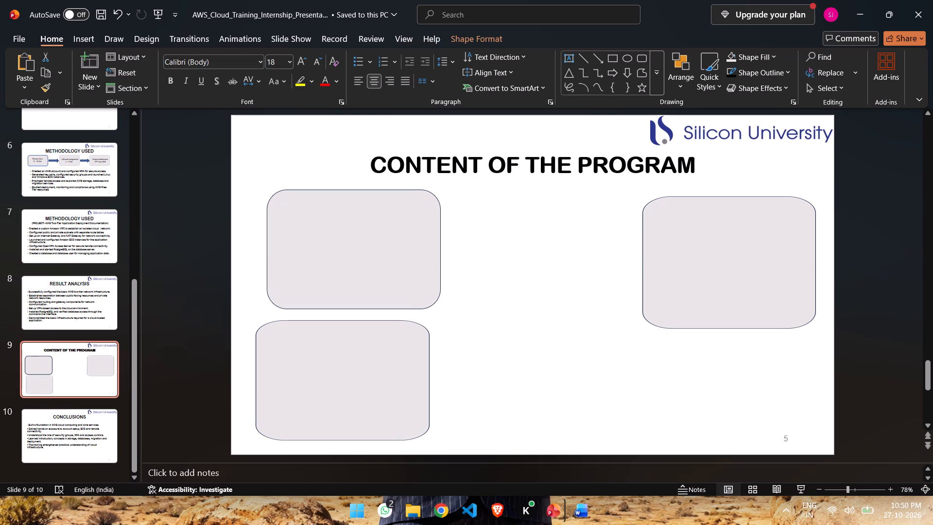
pyautogui.moveTo(408, 255); pyautogui.dragTo(407, 258)
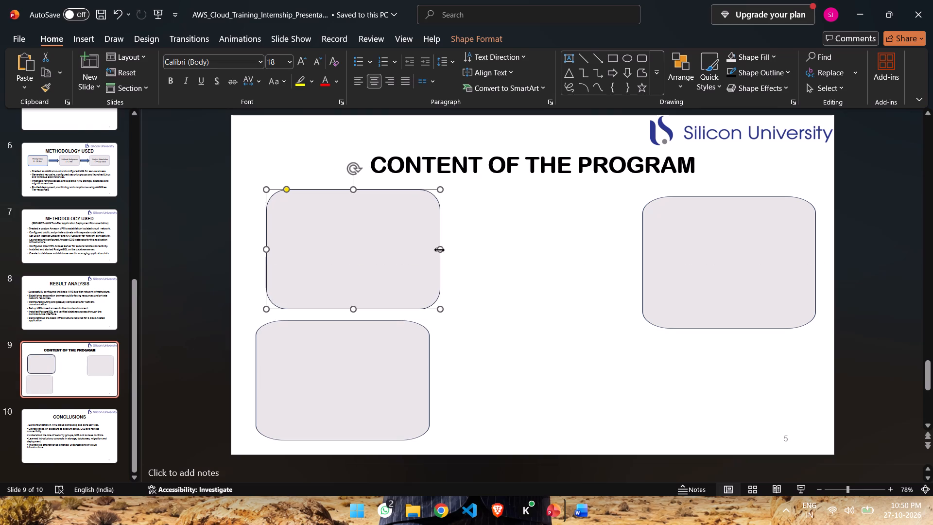
pyautogui.moveTo(439, 249); pyautogui.dragTo(513, 256)
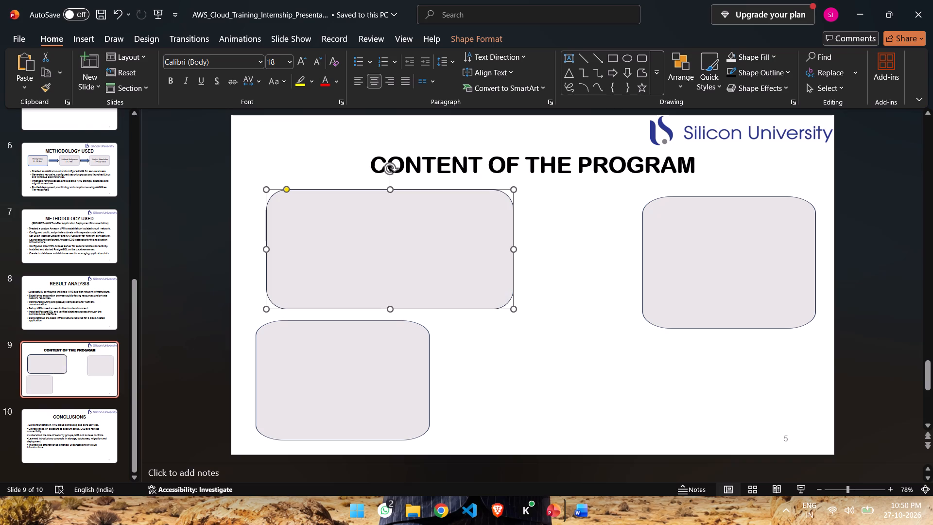
pyautogui.moveTo(397, 237); pyautogui.dragTo(386, 237)
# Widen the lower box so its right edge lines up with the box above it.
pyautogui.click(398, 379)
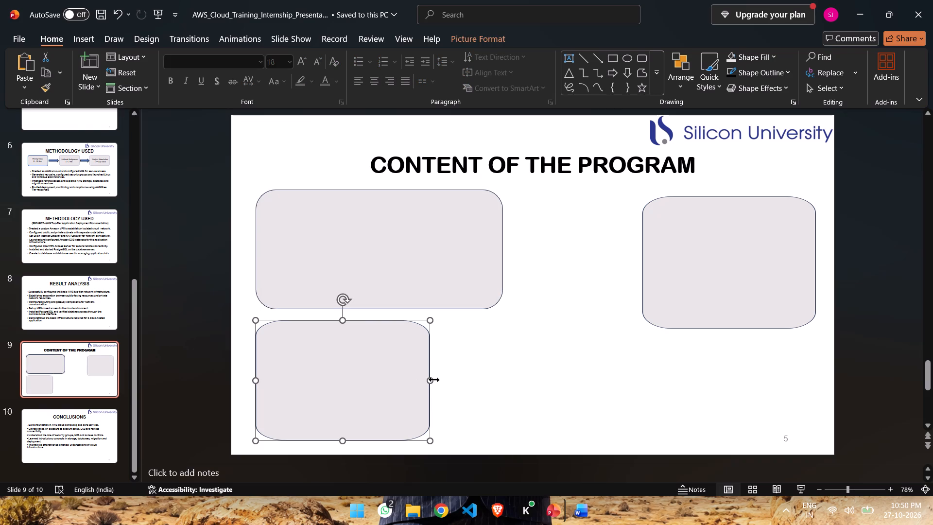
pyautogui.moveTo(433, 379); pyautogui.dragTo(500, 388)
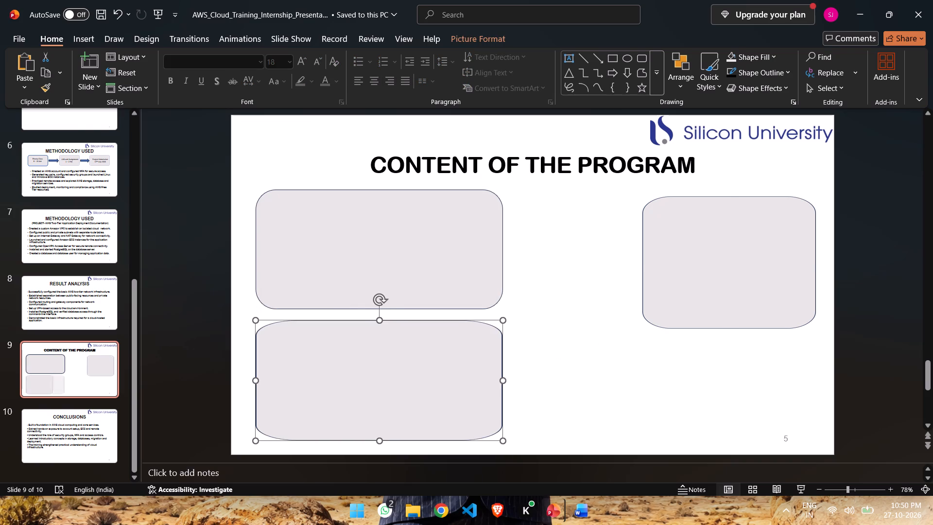
# Copy the upper wide box and paste it onto the slide as a picture.
pyautogui.click(658, 280)
pyautogui.click(461, 255)
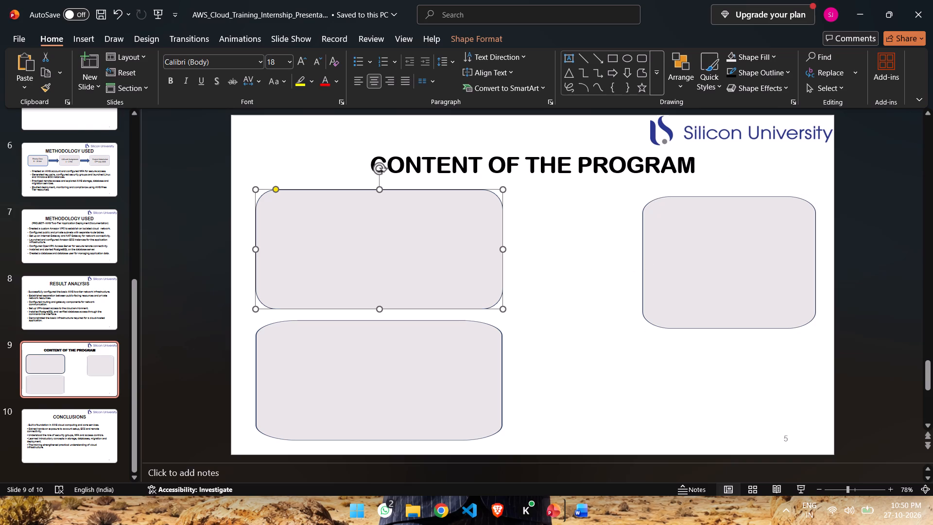
pyautogui.rightClick(461, 257)
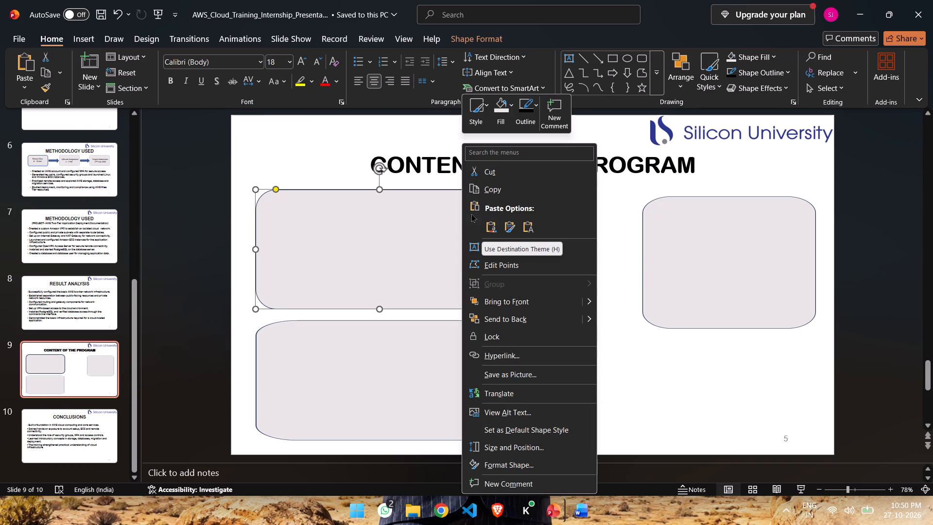
pyautogui.click(477, 191)
pyautogui.rightClick(406, 242)
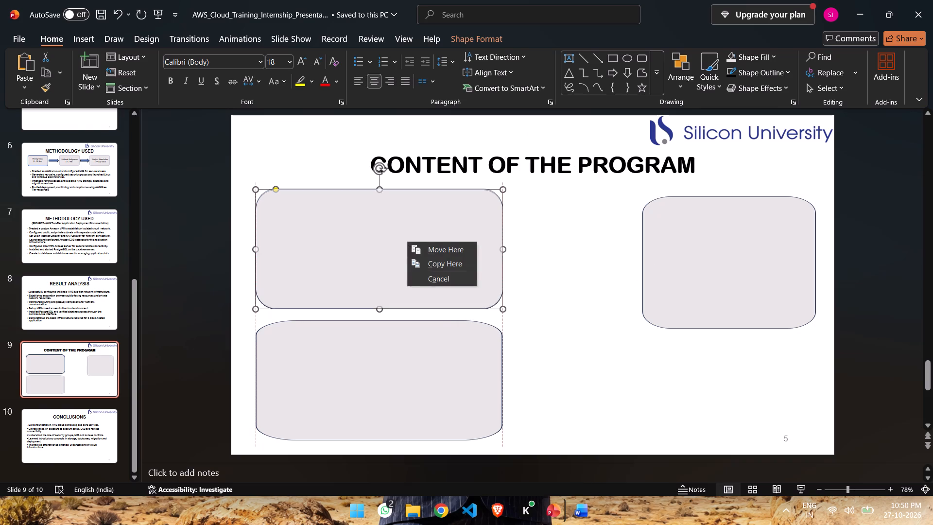
pyautogui.click(431, 224)
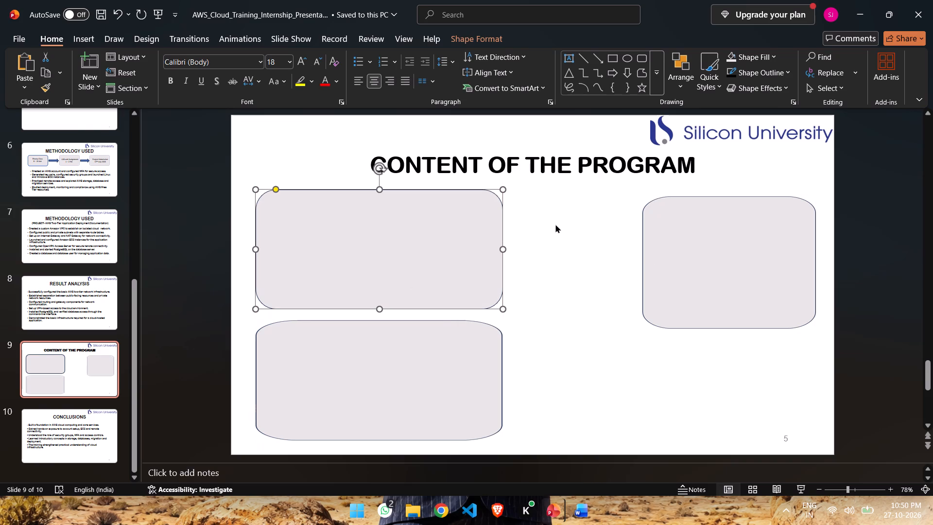
pyautogui.rightClick(462, 231)
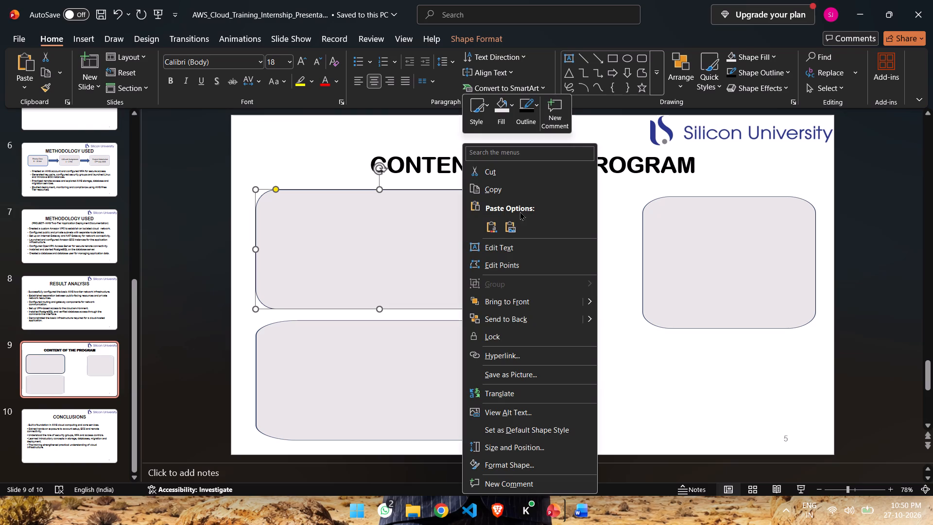
pyautogui.click(514, 227)
# Move the pasted picture over the upper box and title, and delete the narrow third box and the lower wide box.
pyautogui.moveTo(531, 259); pyautogui.dragTo(663, 252)
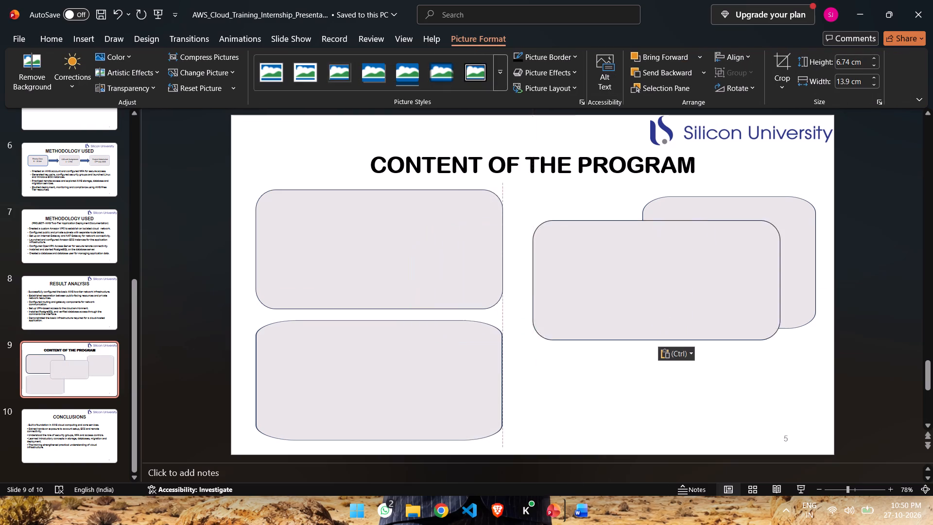
pyautogui.moveTo(663, 252); pyautogui.dragTo(418, 167)
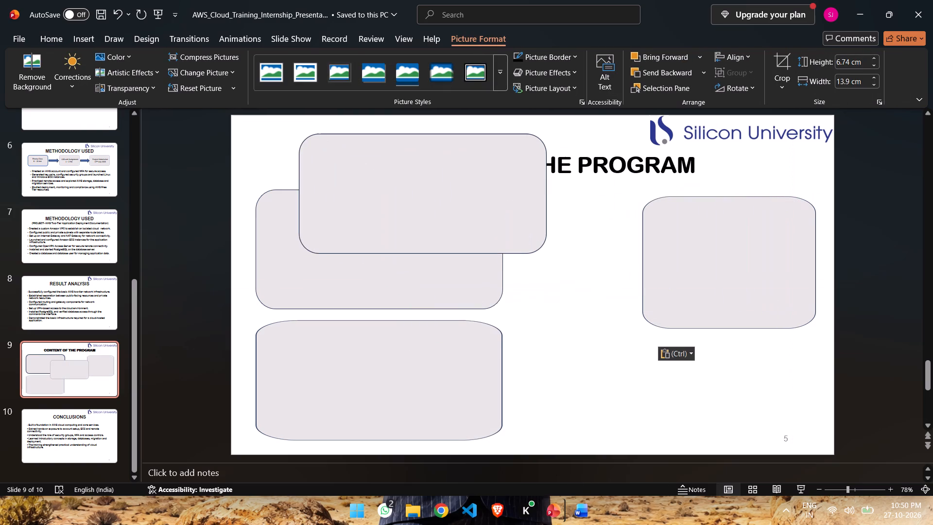
pyautogui.moveTo(418, 167); pyautogui.dragTo(418, 166)
pyautogui.click(665, 245)
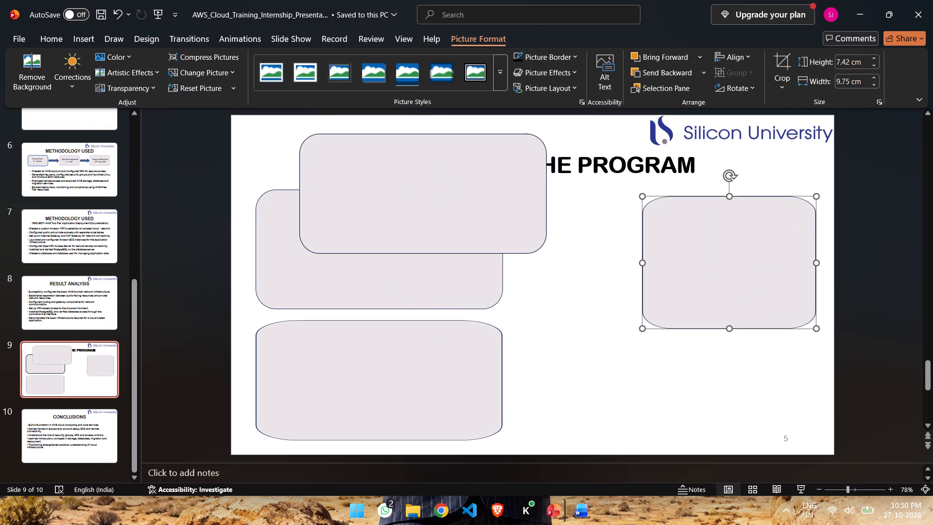
pyautogui.press('BackSpace')
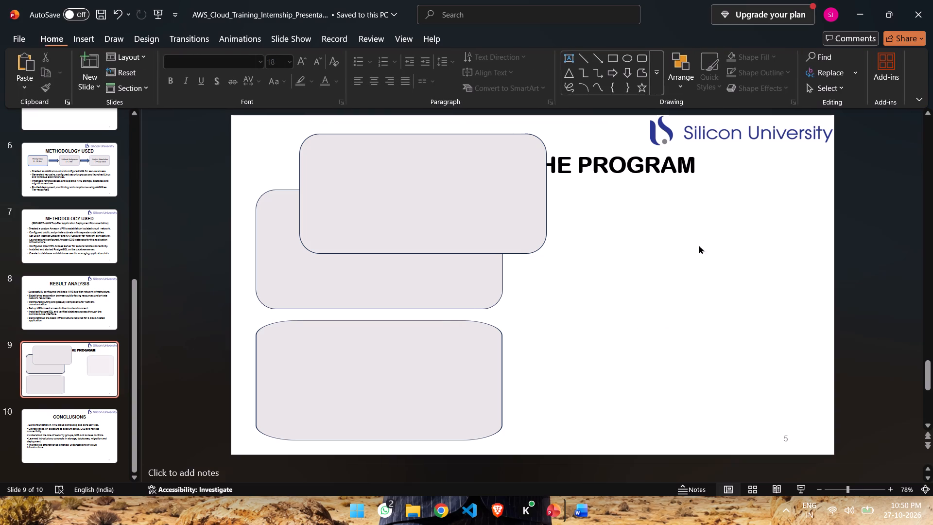
pyautogui.click(479, 363)
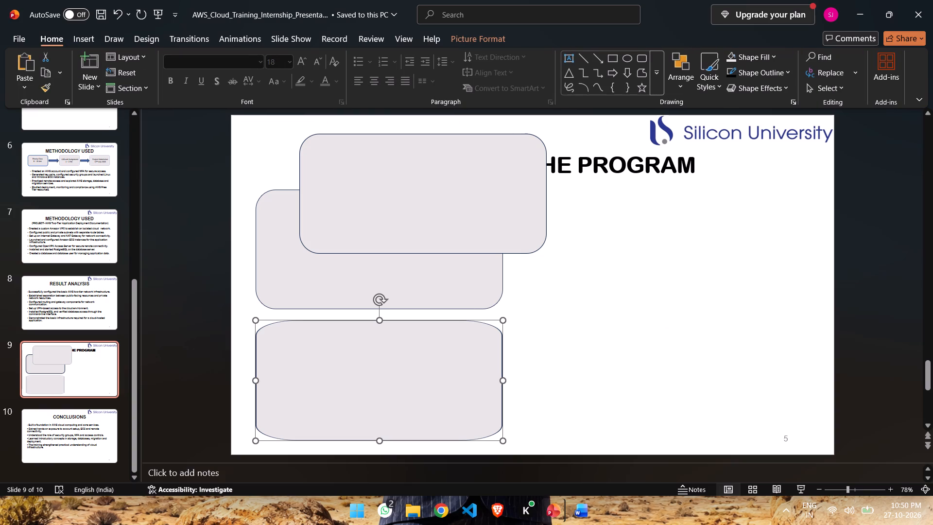
pyautogui.press('BackSpace')
# Place the pasted picture level with the first box on the slide's right half and extend its left edge slightly.
pyautogui.moveTo(460, 212); pyautogui.dragTo(708, 265)
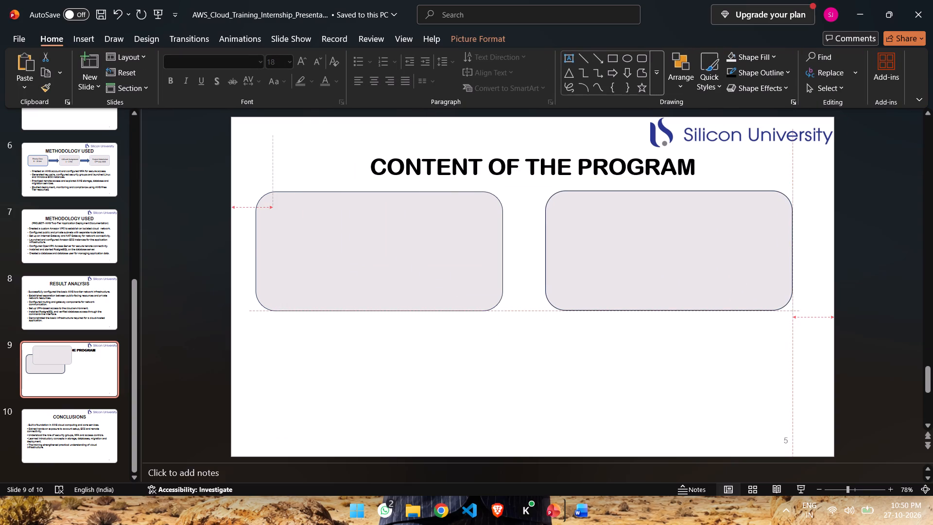
pyautogui.moveTo(708, 265); pyautogui.dragTo(718, 266)
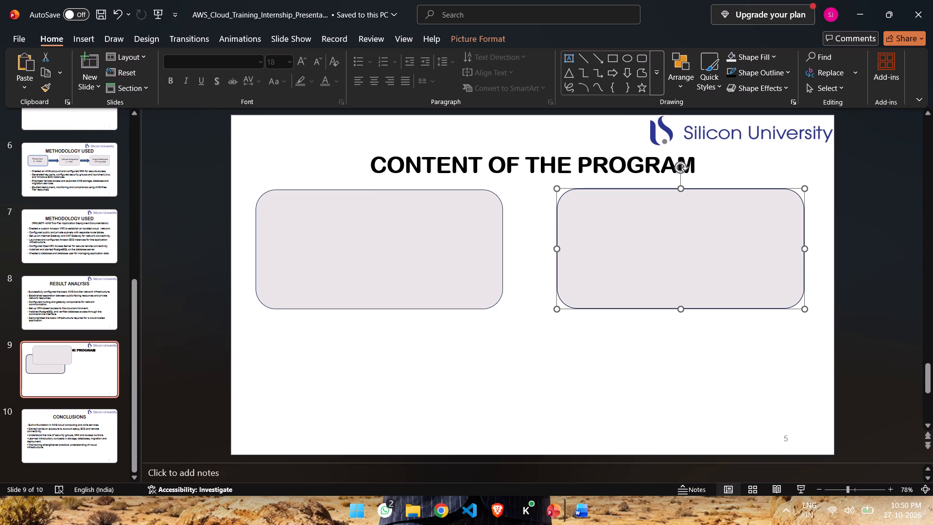
pyautogui.moveTo(558, 247); pyautogui.dragTo(548, 245)
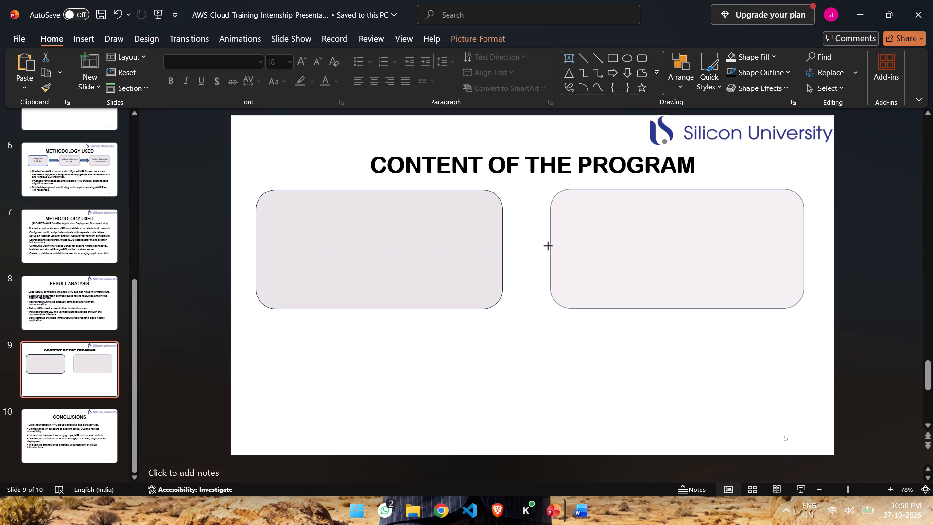
pyautogui.moveTo(548, 245); pyautogui.dragTo(548, 245)
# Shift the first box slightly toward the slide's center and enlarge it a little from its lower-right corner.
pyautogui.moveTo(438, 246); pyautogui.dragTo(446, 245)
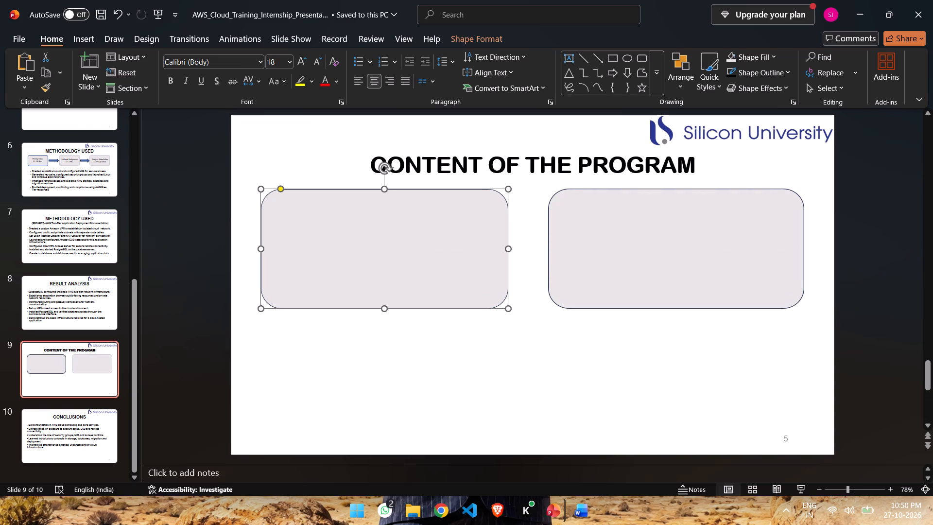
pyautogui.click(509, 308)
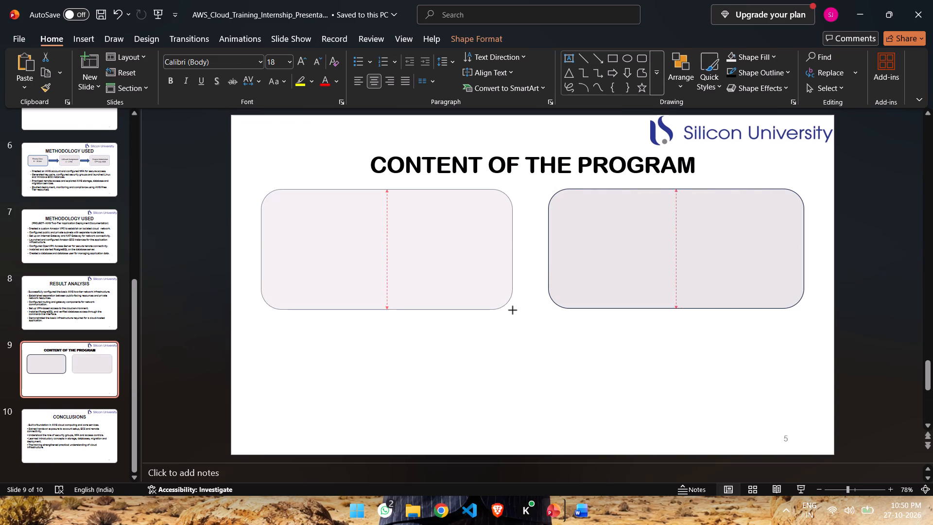
# Enlarge the picture box on the slide's right half slightly from its lower-left corner.
pyautogui.click(568, 289)
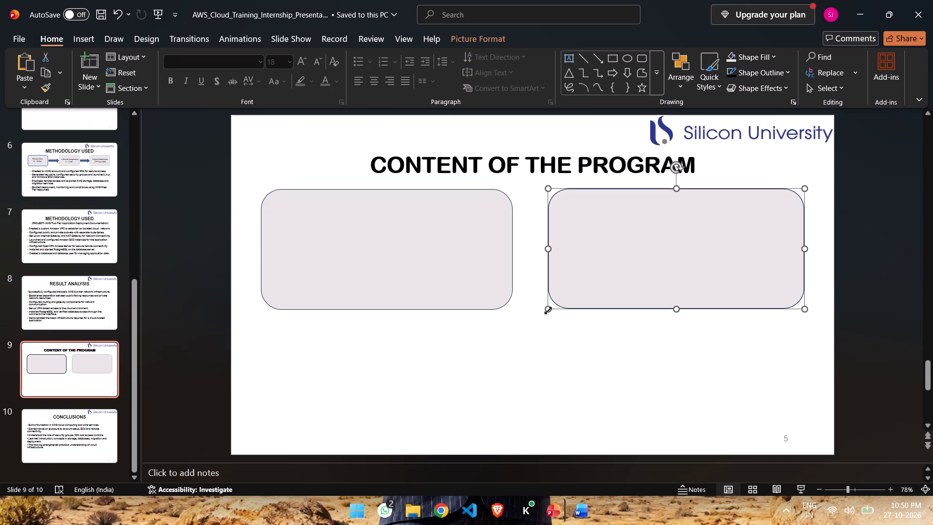
pyautogui.click(548, 311)
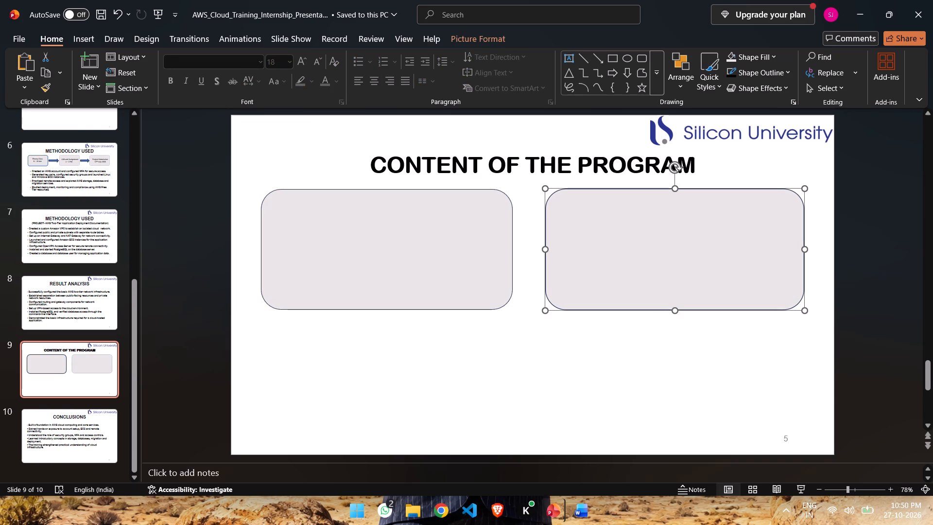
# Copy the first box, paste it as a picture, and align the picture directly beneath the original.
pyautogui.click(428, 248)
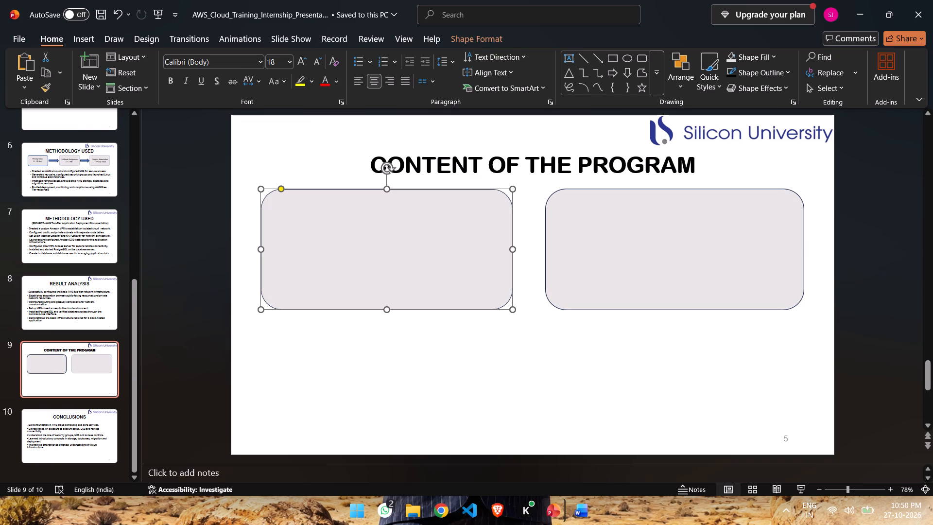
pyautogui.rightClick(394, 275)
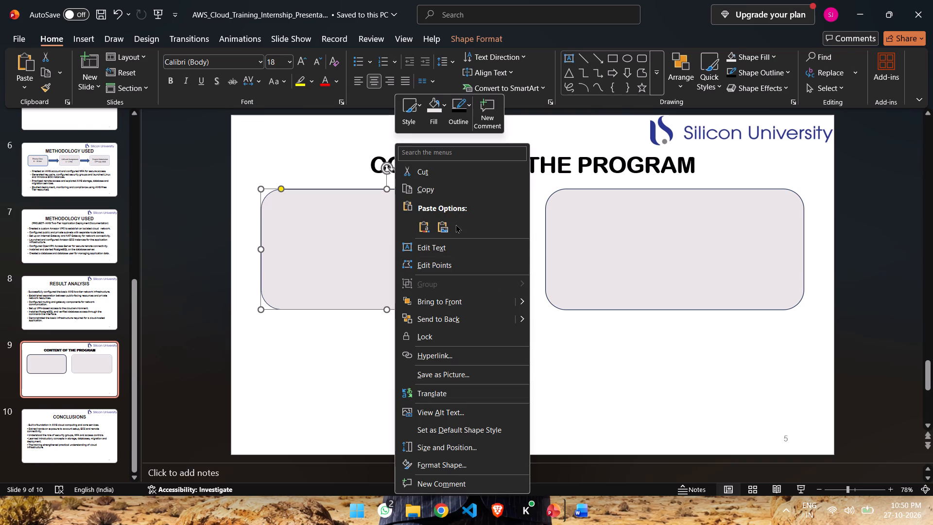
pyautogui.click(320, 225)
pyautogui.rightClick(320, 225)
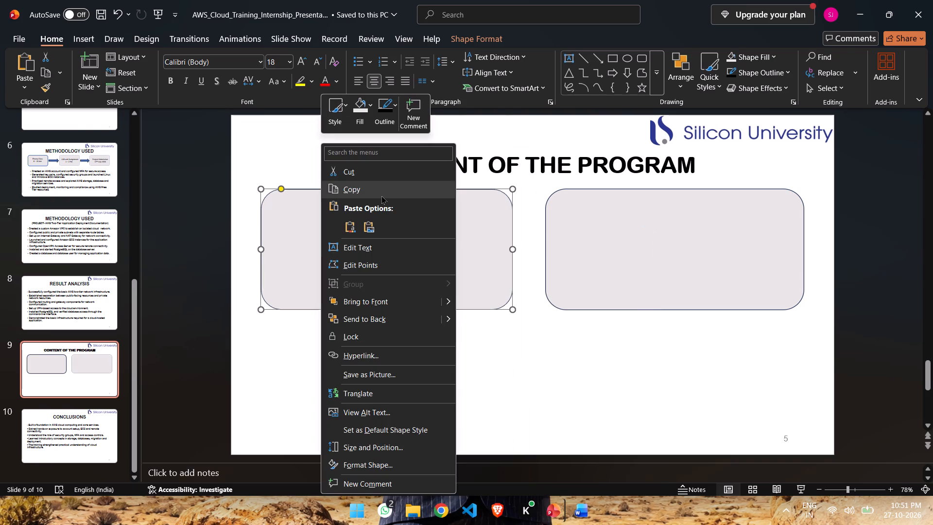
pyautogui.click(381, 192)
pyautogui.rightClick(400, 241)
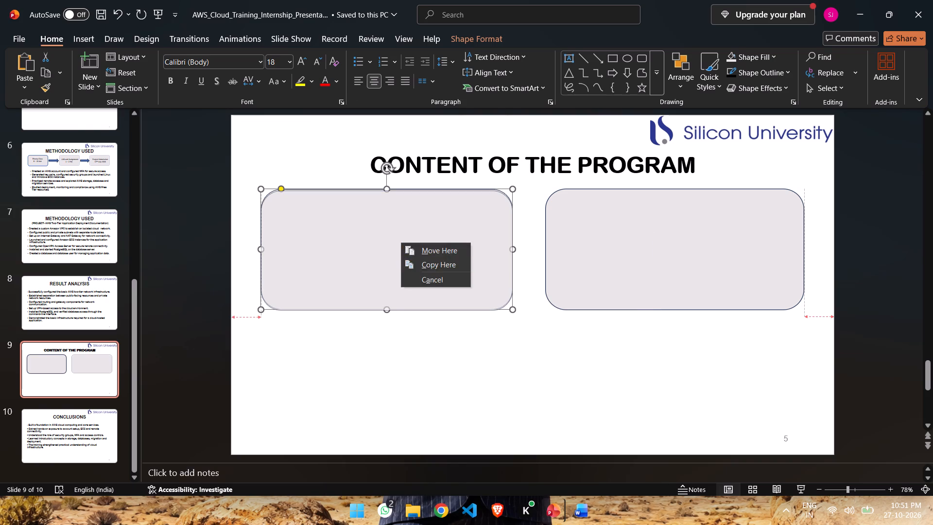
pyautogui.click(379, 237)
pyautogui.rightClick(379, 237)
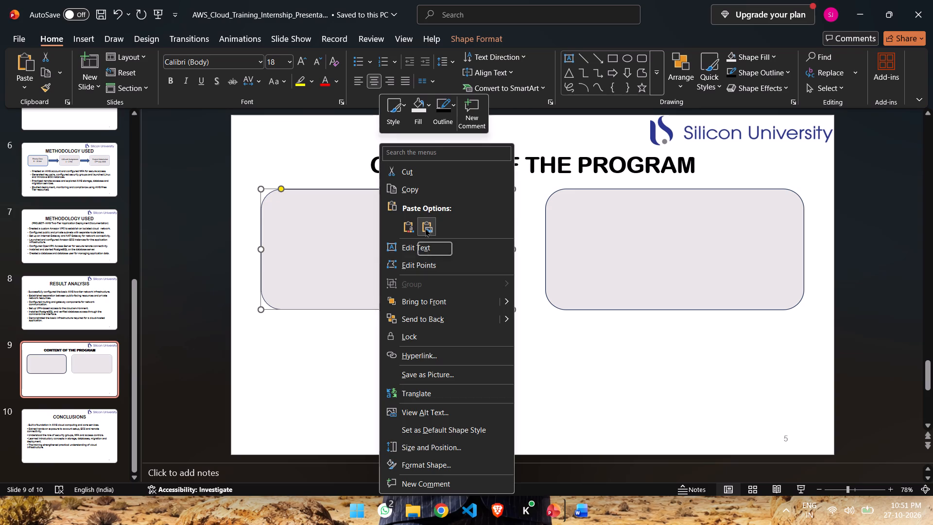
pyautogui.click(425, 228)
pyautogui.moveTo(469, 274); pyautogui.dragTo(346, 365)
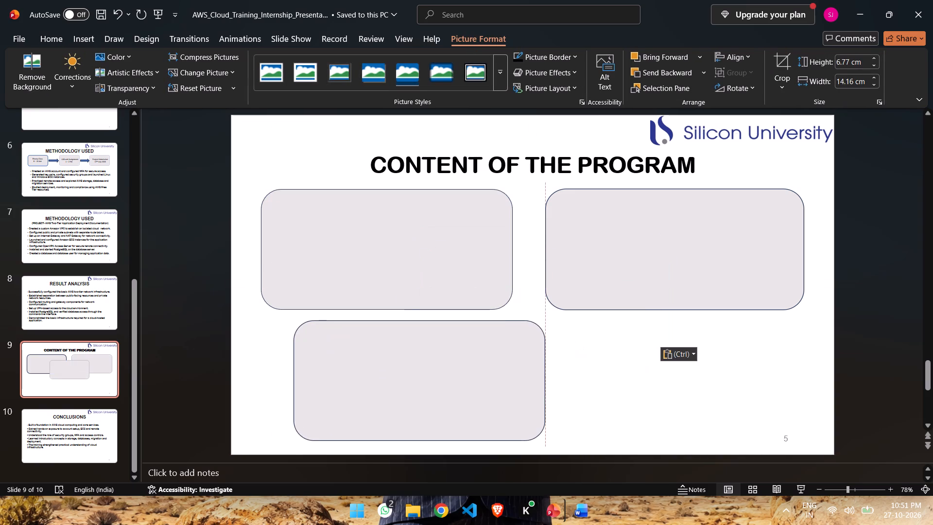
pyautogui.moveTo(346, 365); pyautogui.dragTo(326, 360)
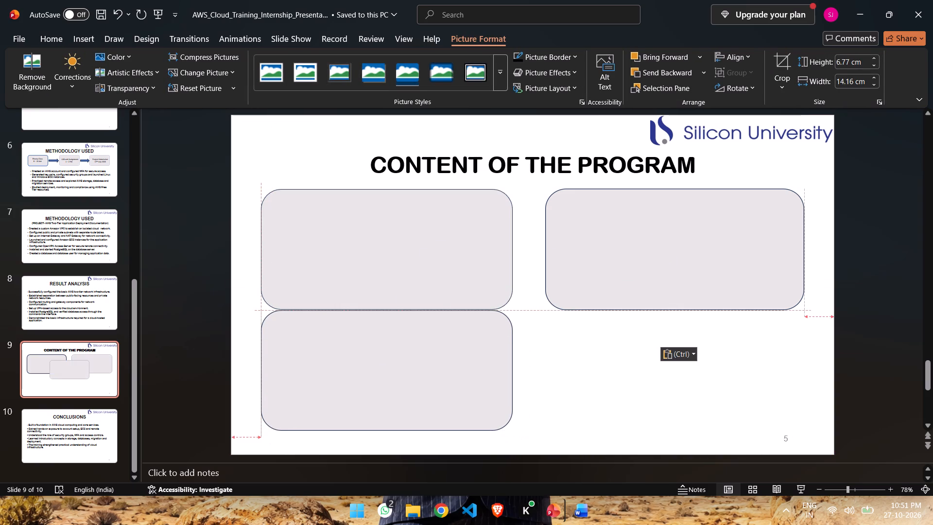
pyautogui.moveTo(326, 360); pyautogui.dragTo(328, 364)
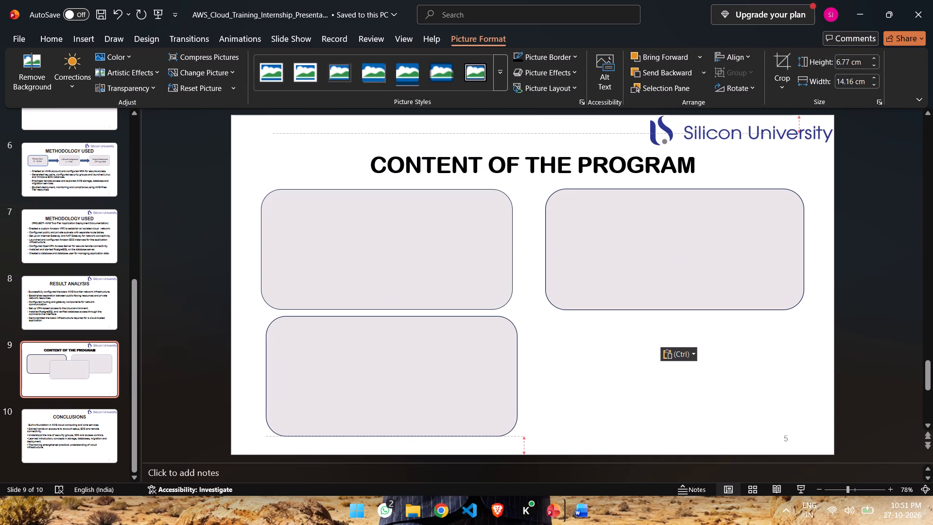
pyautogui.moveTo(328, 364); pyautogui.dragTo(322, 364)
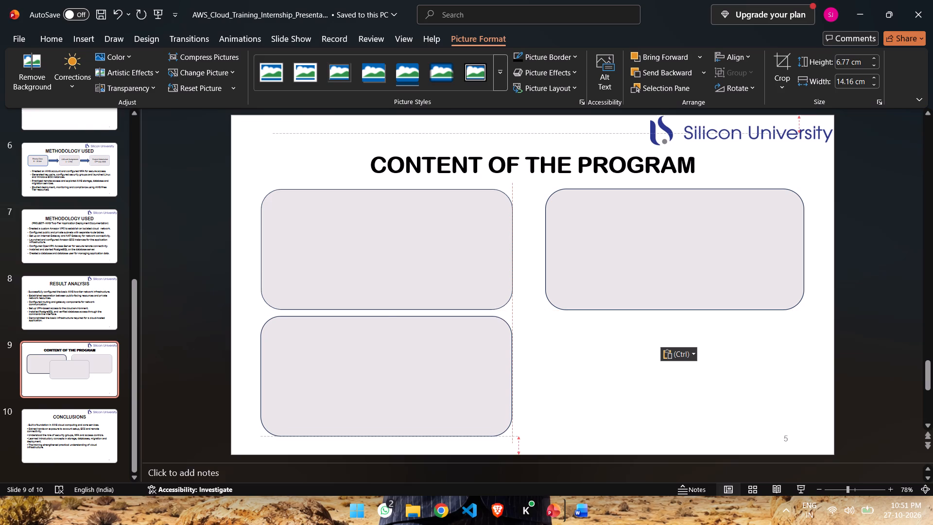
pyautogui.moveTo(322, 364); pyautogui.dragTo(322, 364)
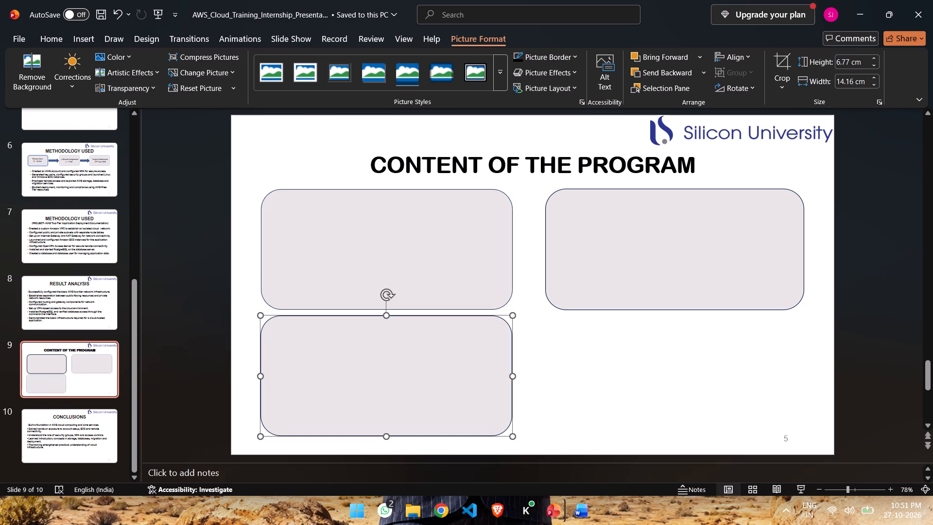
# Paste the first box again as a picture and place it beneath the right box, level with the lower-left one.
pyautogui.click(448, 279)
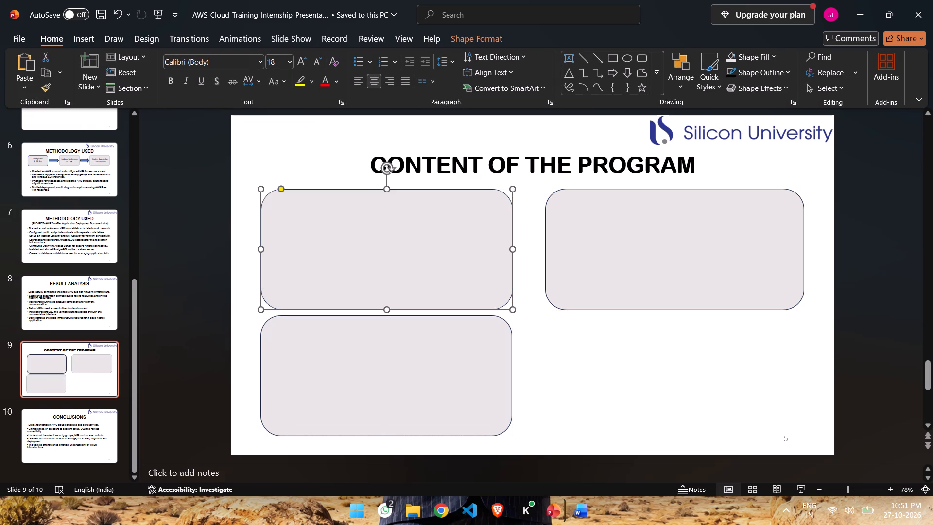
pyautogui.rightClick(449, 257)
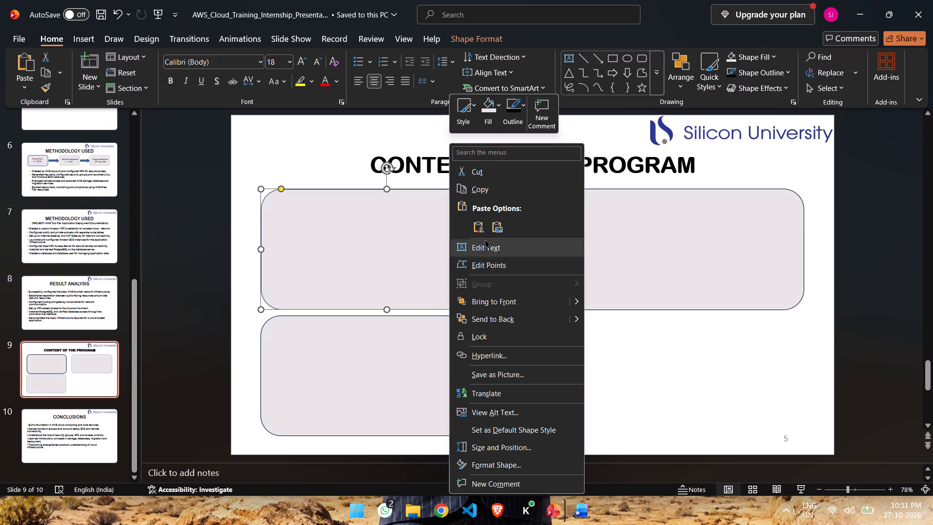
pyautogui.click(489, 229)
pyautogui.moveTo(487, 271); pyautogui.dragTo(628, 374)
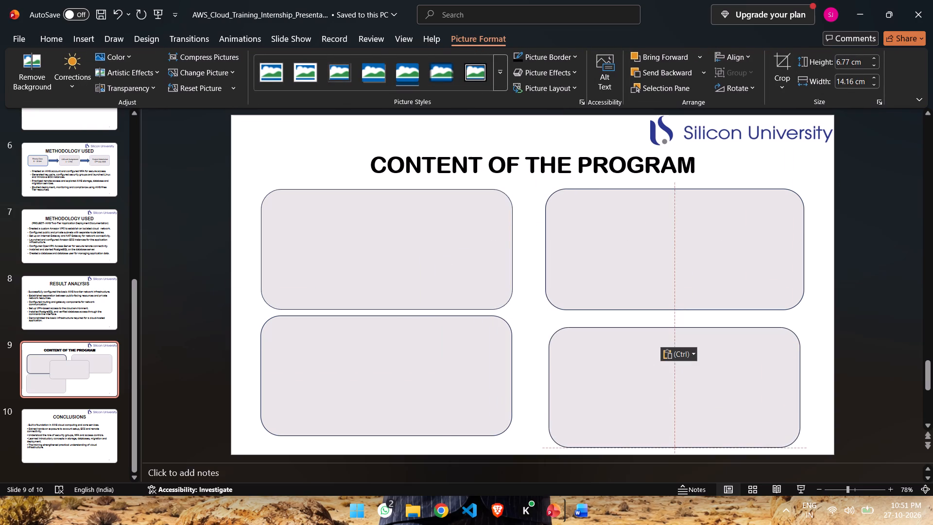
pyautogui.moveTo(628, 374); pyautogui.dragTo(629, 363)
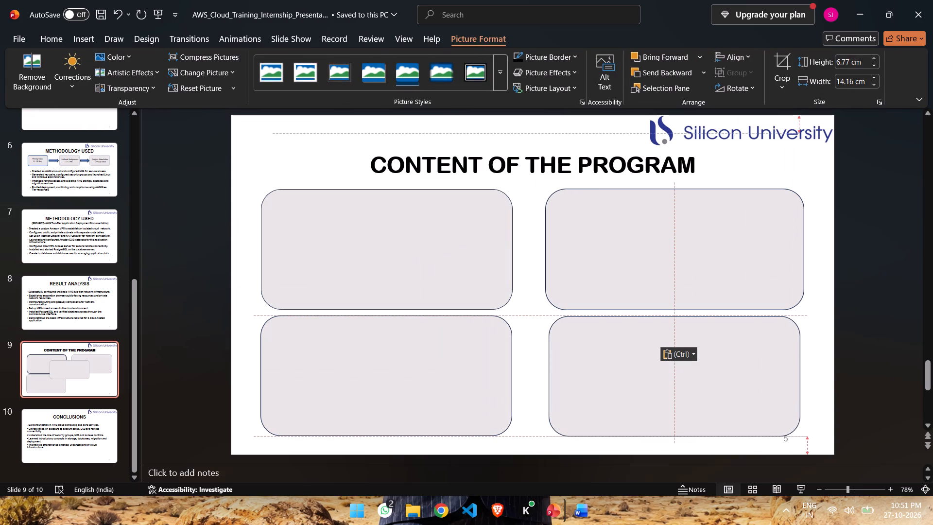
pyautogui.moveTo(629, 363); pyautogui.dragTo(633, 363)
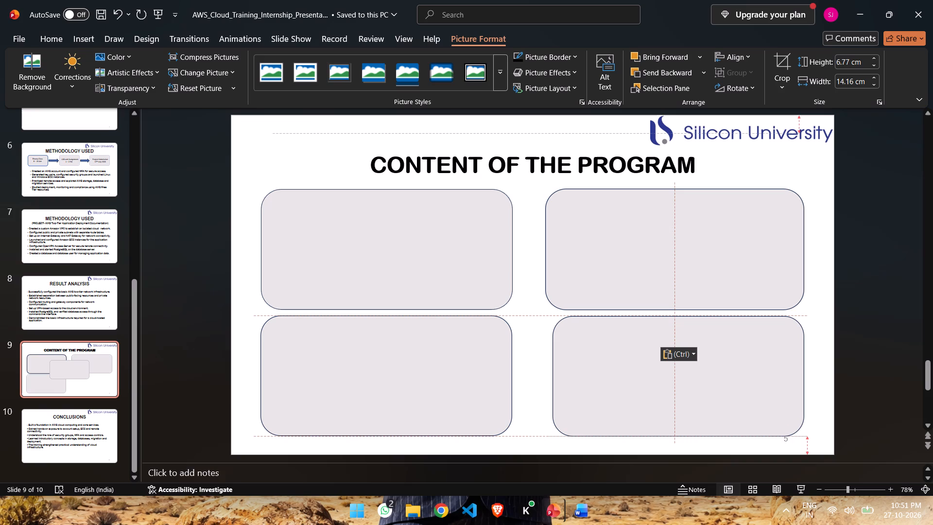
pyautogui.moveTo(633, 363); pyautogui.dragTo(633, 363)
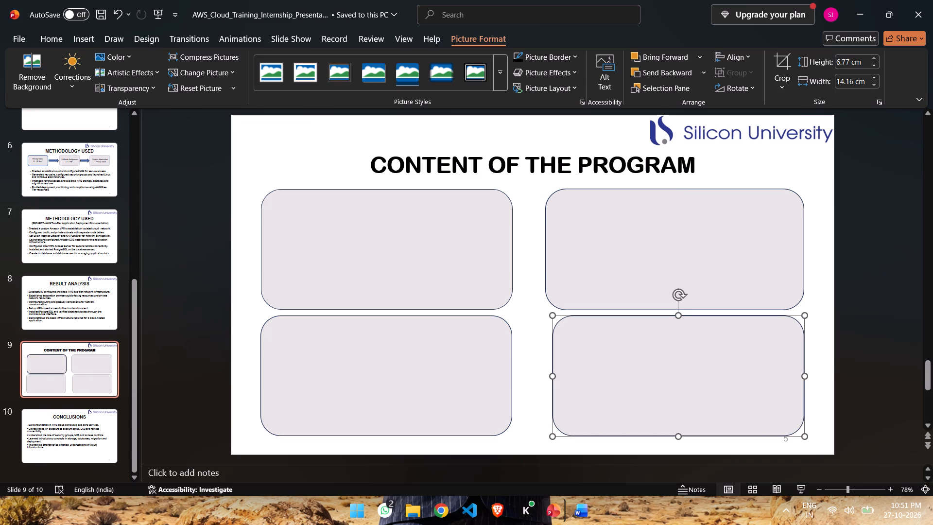
# Compare the two upper boxes and copy the wider picture box on the slide's right half.
pyautogui.click(601, 262)
pyautogui.click(400, 245)
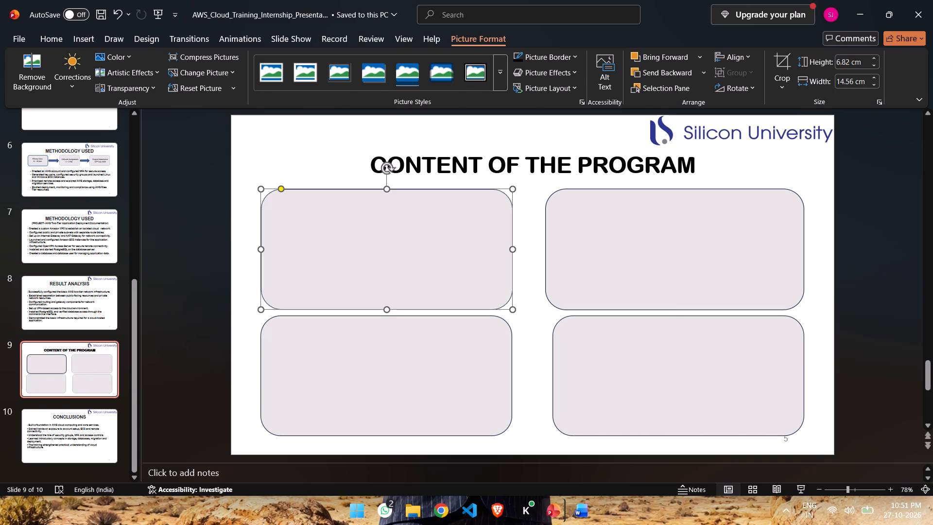
pyautogui.click(553, 250)
pyautogui.click(415, 250)
pyautogui.click(608, 266)
pyautogui.rightClick(610, 262)
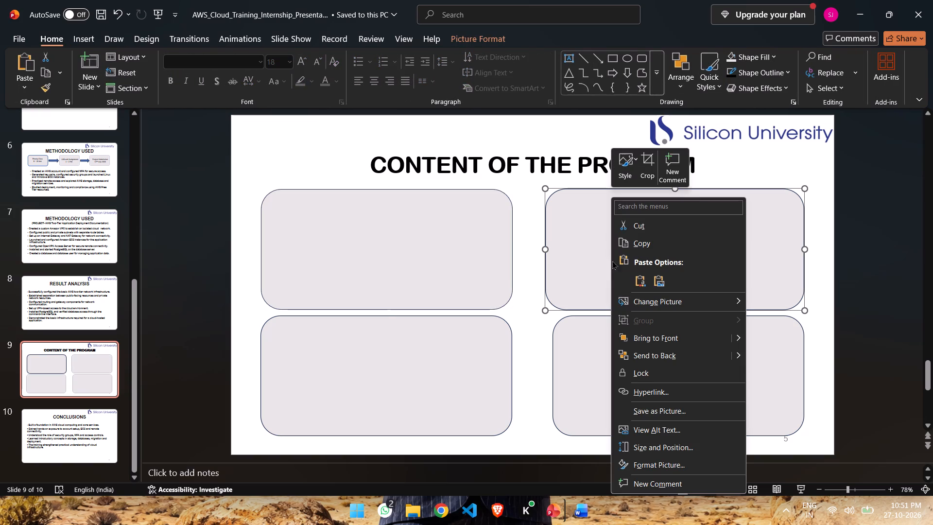
pyautogui.click(632, 250)
# Delete both lower boxes and the upper-left box, keeping only the upper-right picture box.
pyautogui.click(629, 334)
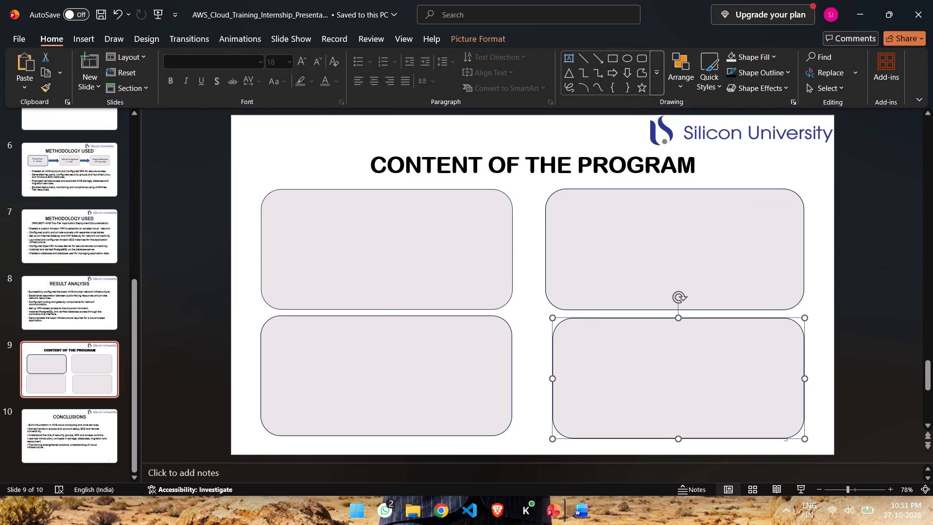
pyautogui.press('BackSpace')
pyautogui.click(469, 325)
pyautogui.press('BackSpace')
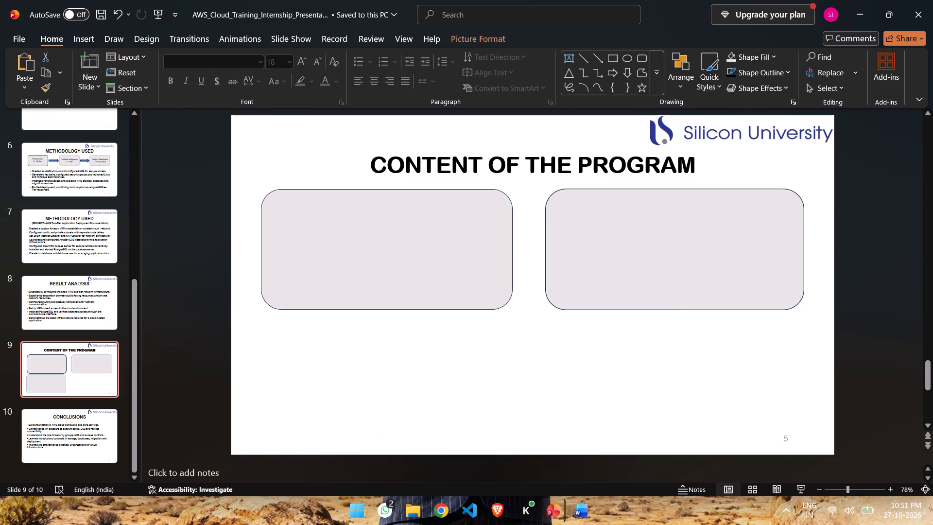
pyautogui.click(459, 264)
pyautogui.press('BackSpace')
# Paste the copied box as a picture and place it on the slide's left half, level with the upper-right box.
pyautogui.rightClick(596, 255)
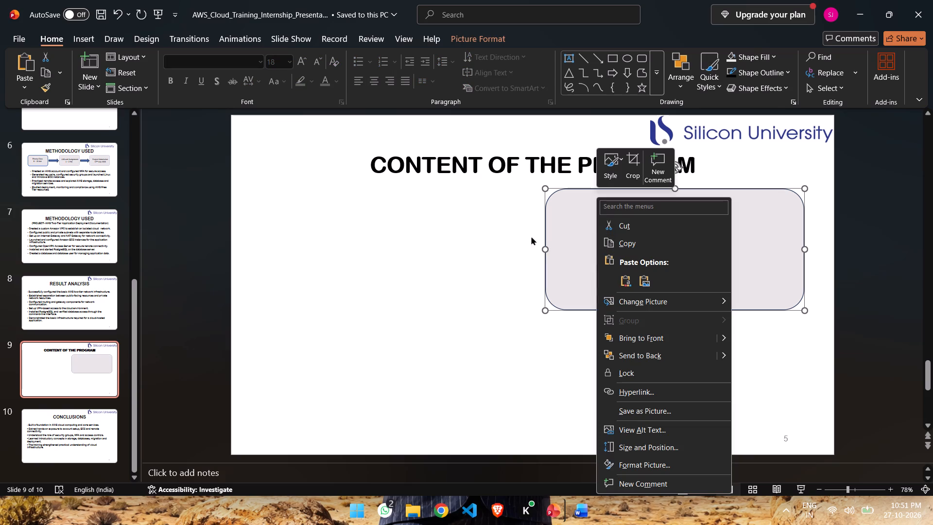
pyautogui.click(644, 283)
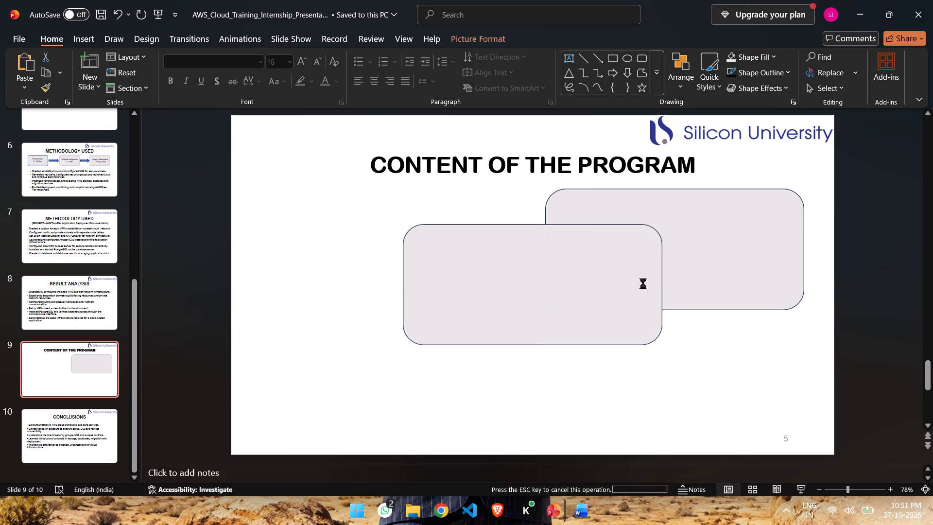
pyautogui.moveTo(541, 280); pyautogui.dragTo(390, 248)
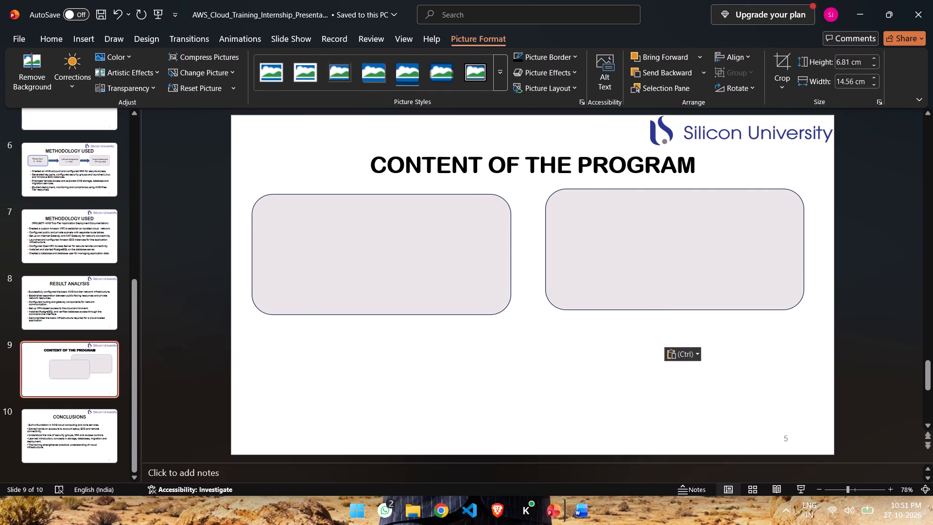
pyautogui.moveTo(390, 248); pyautogui.dragTo(396, 246)
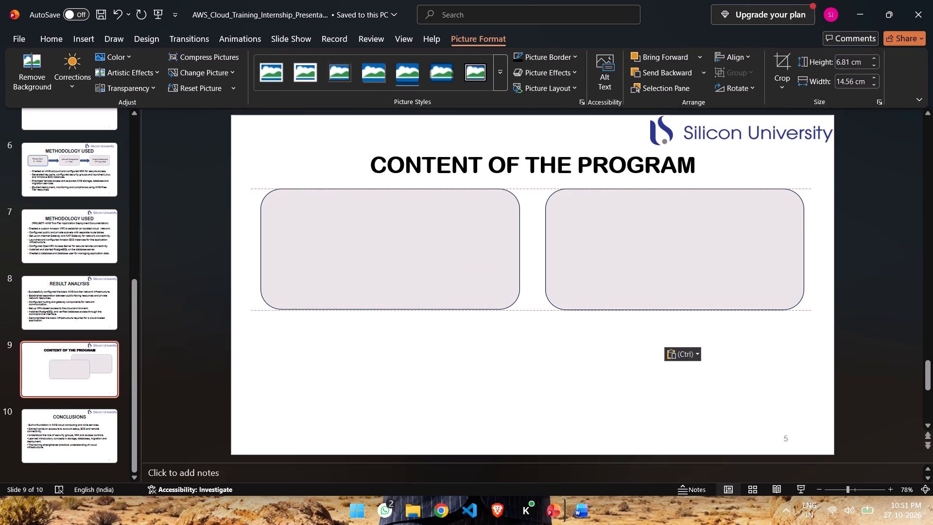
pyautogui.moveTo(396, 246); pyautogui.dragTo(397, 246)
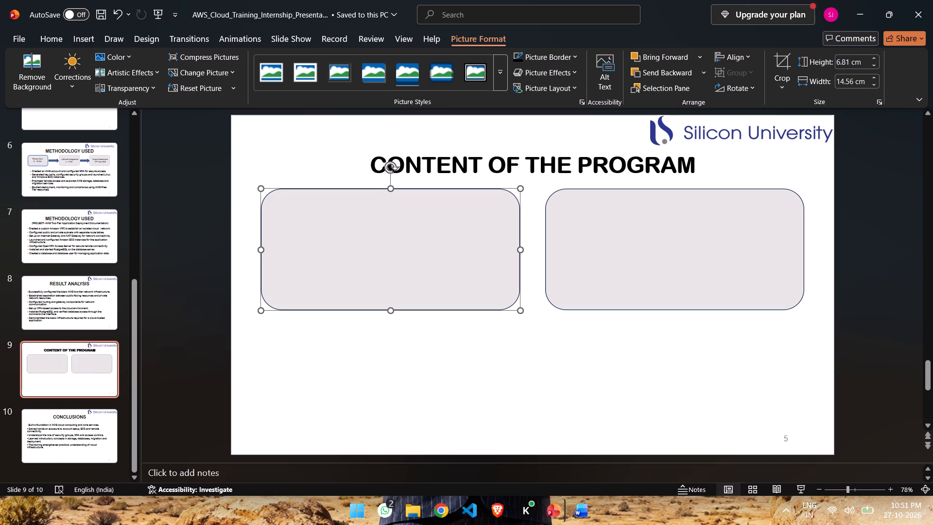
# Paste another picture copy of the box and align it beneath the upper-left box with a small gap.
pyautogui.rightClick(397, 246)
pyautogui.click(449, 279)
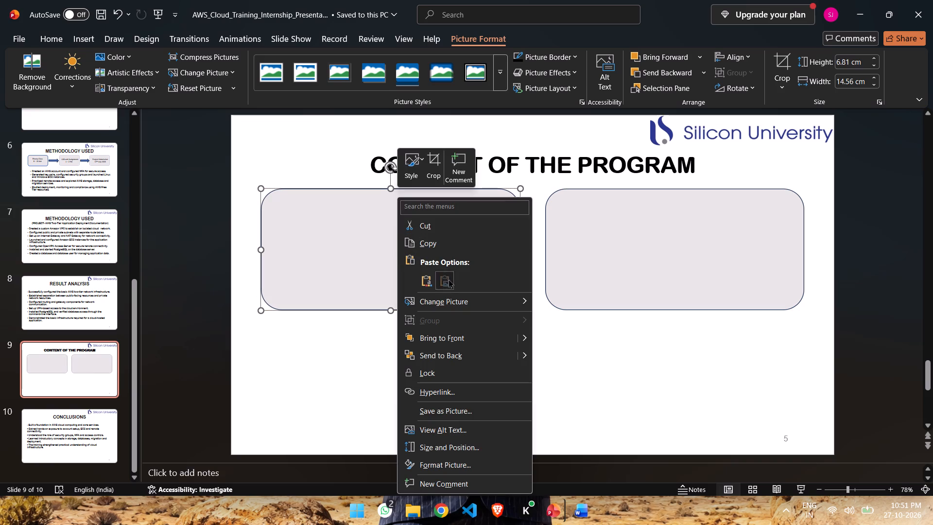
pyautogui.moveTo(446, 287); pyautogui.dragTo(310, 386)
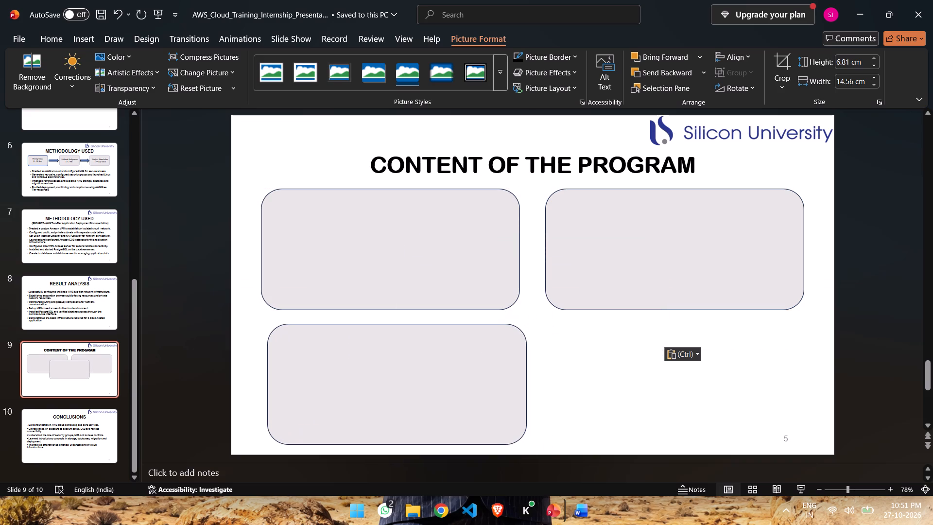
pyautogui.moveTo(310, 386); pyautogui.dragTo(302, 386)
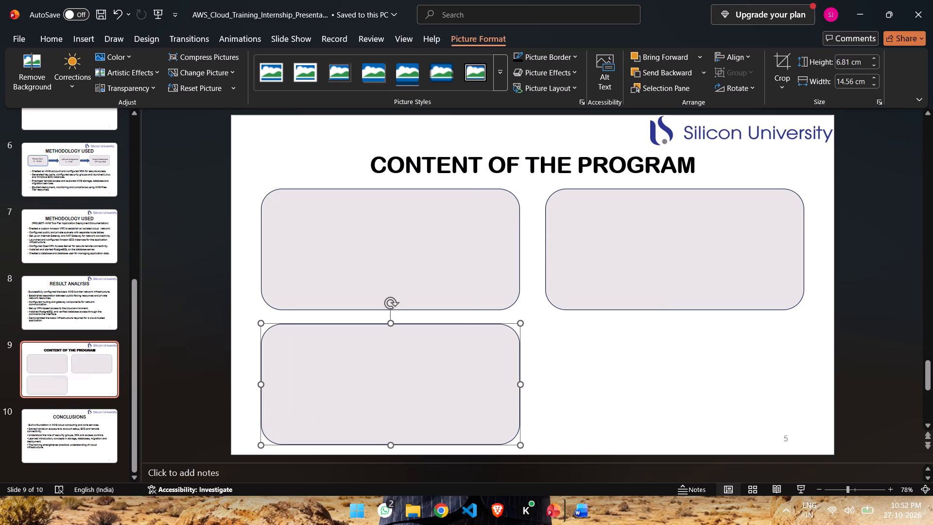
# Paste a fourth picture copy of the box beneath the upper-right box, level with the lower-left box.
pyautogui.rightClick(337, 383)
pyautogui.click(390, 168)
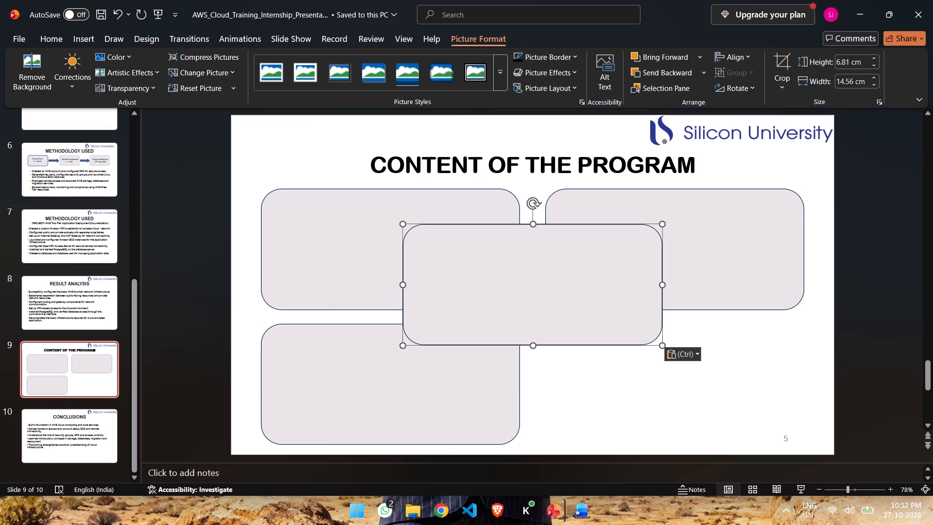
pyautogui.moveTo(517, 290); pyautogui.dragTo(660, 393)
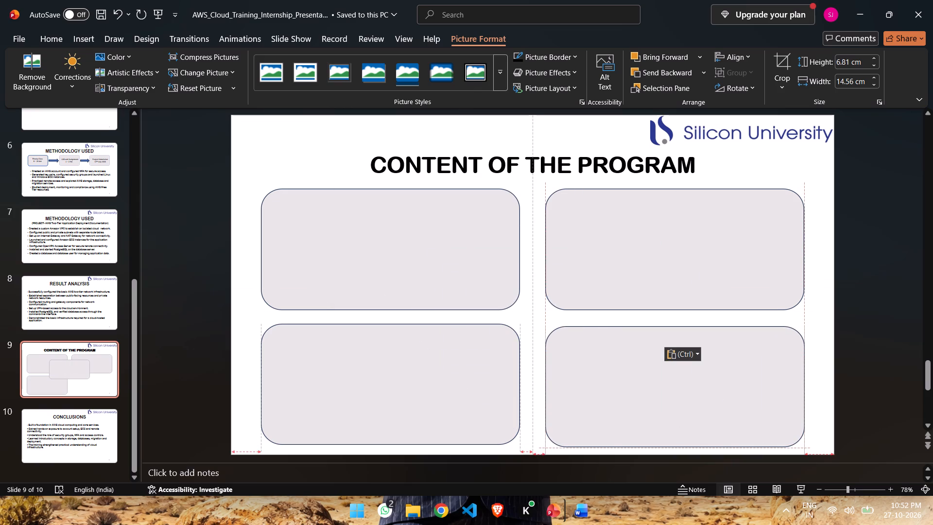
pyautogui.moveTo(660, 393); pyautogui.dragTo(662, 390)
# Draw a text box inside the upper-left rounded box, leaving a small margin to its edges.
pyautogui.click(440, 241)
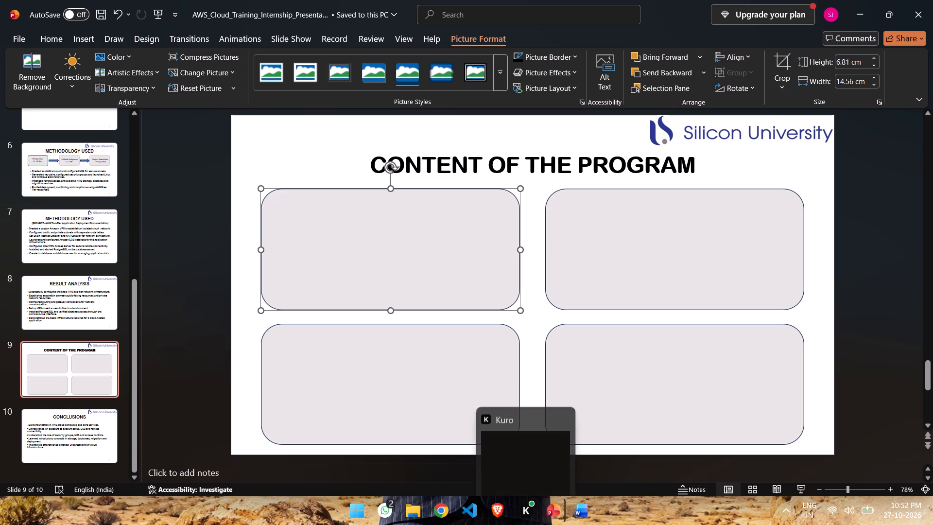
pyautogui.click(78, 45)
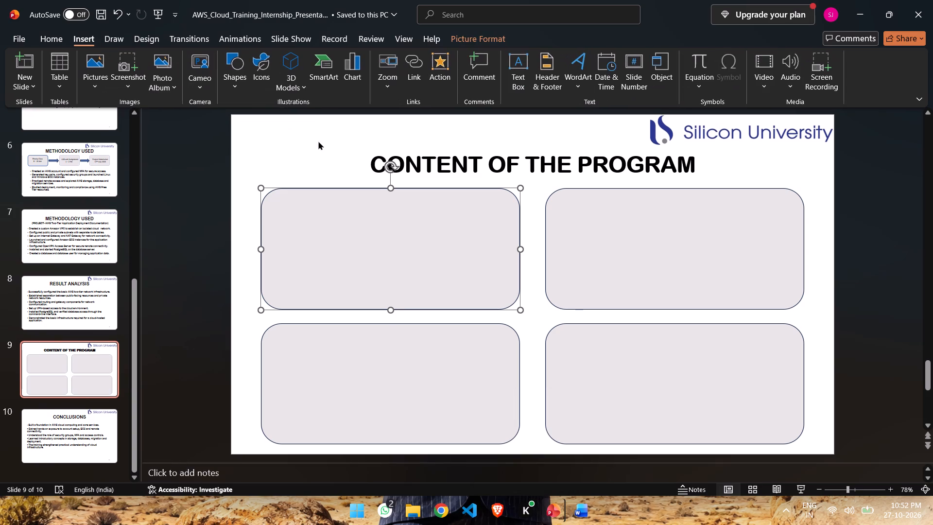
pyautogui.click(525, 59)
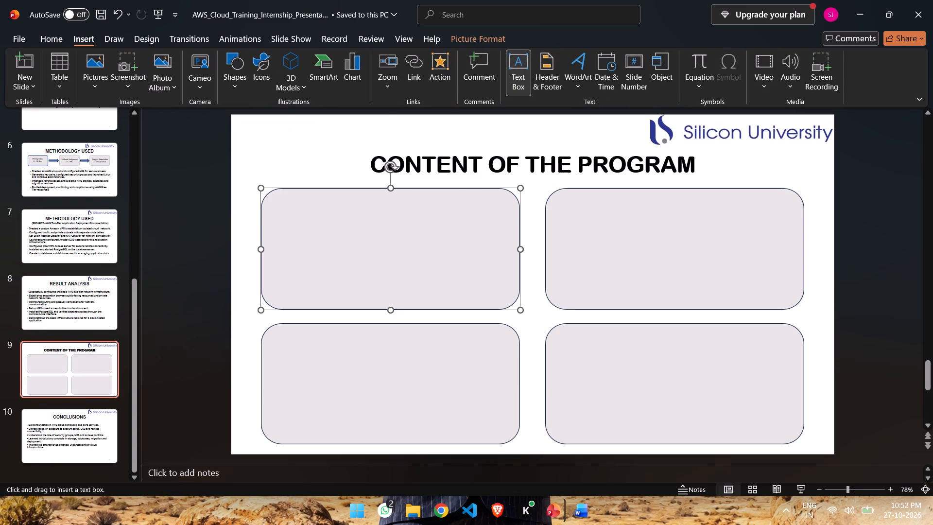
pyautogui.moveTo(281, 208); pyautogui.dragTo(502, 297)
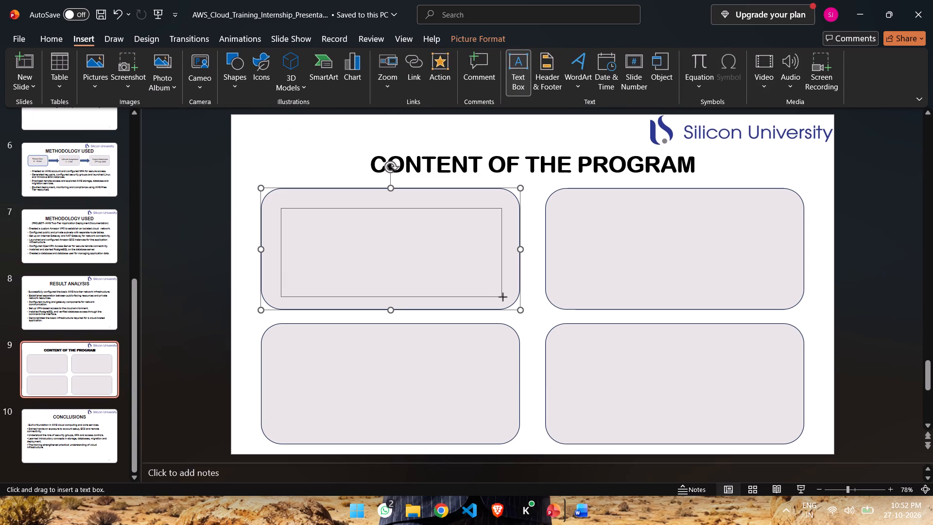
pyautogui.moveTo(502, 297); pyautogui.dragTo(502, 294)
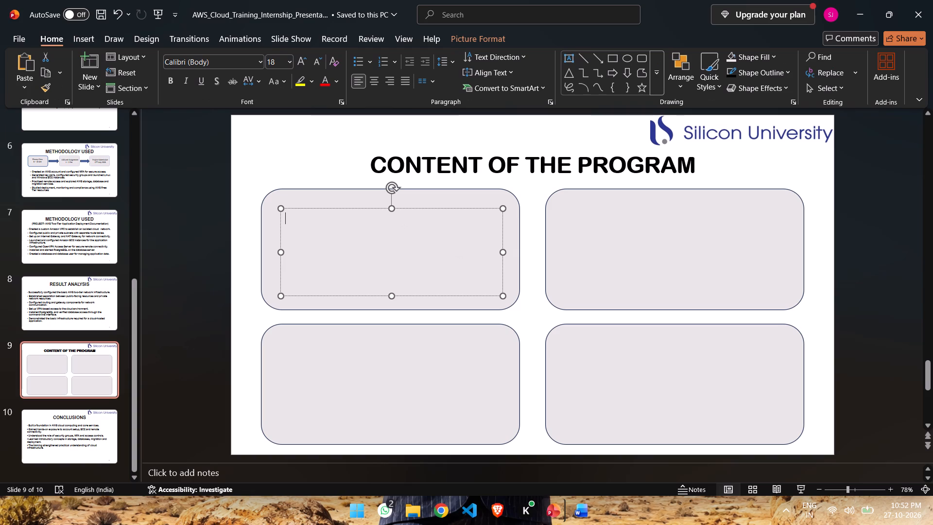
pyautogui.click(487, 513)
pyautogui.rightClick(391, 309)
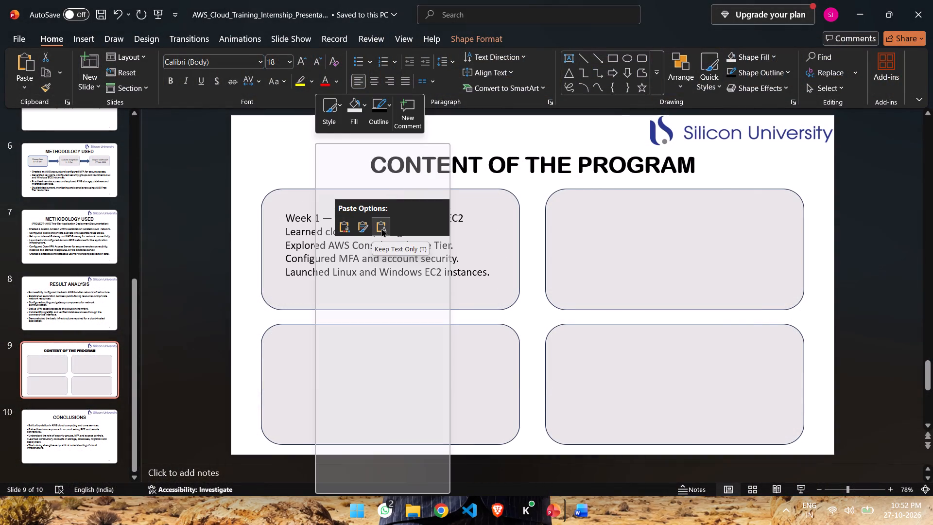
pyautogui.click(381, 228)
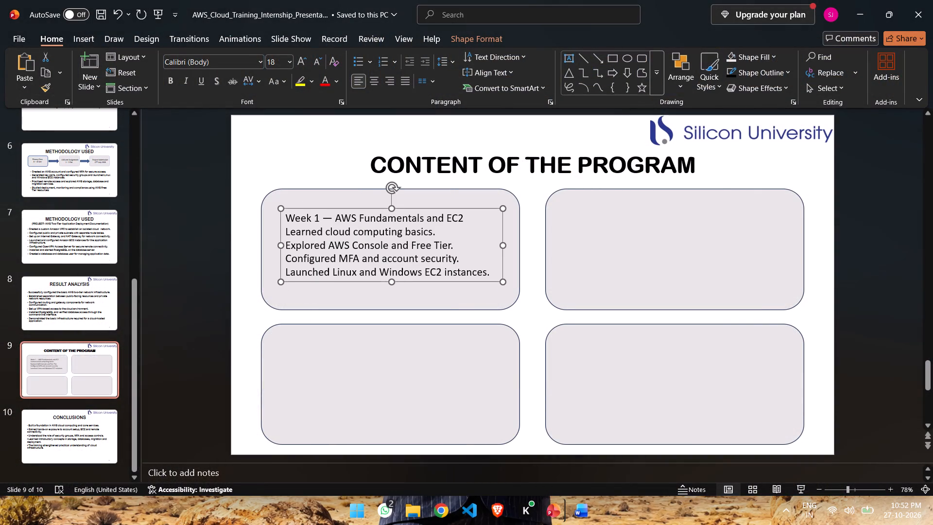
# Format the heading "Week 1 — AWS Fundamentals and EC2" in Arial Rounded MT Bold at size 20.
pyautogui.moveTo(285, 214); pyautogui.dragTo(282, 210)
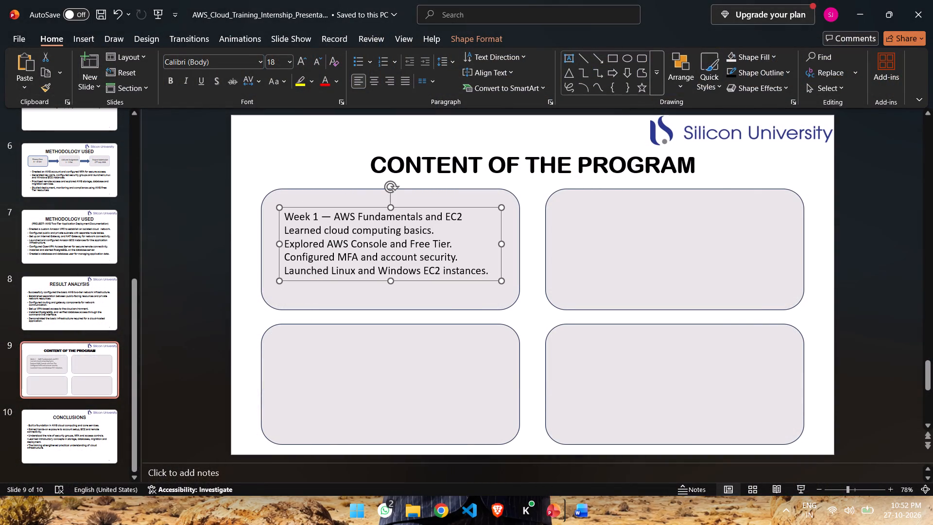
pyautogui.moveTo(284, 216); pyautogui.dragTo(453, 224)
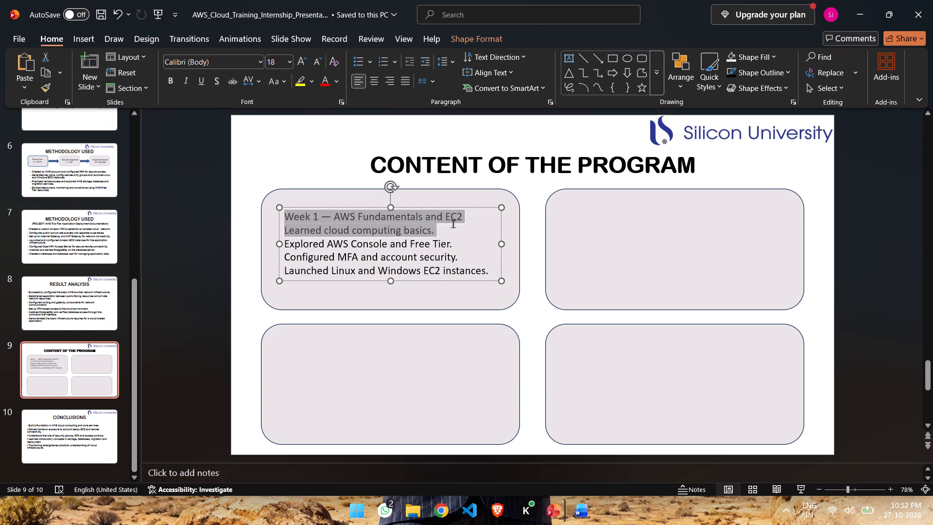
pyautogui.moveTo(453, 224); pyautogui.dragTo(465, 218)
pyautogui.rightClick(456, 216)
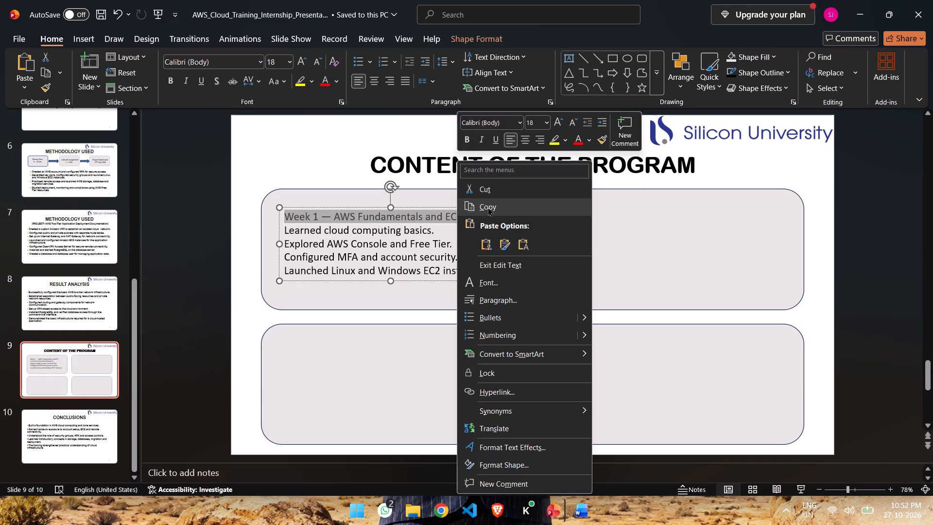
pyautogui.click(544, 120)
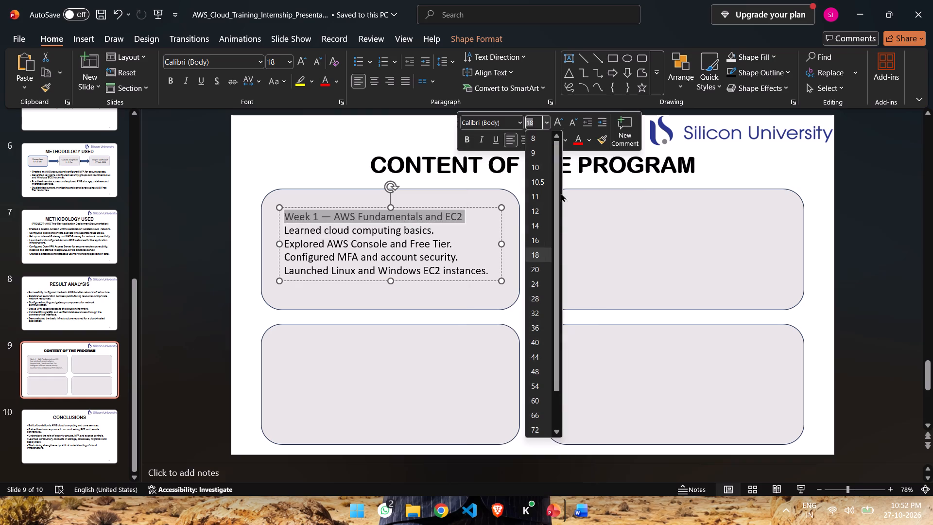
pyautogui.click(536, 274)
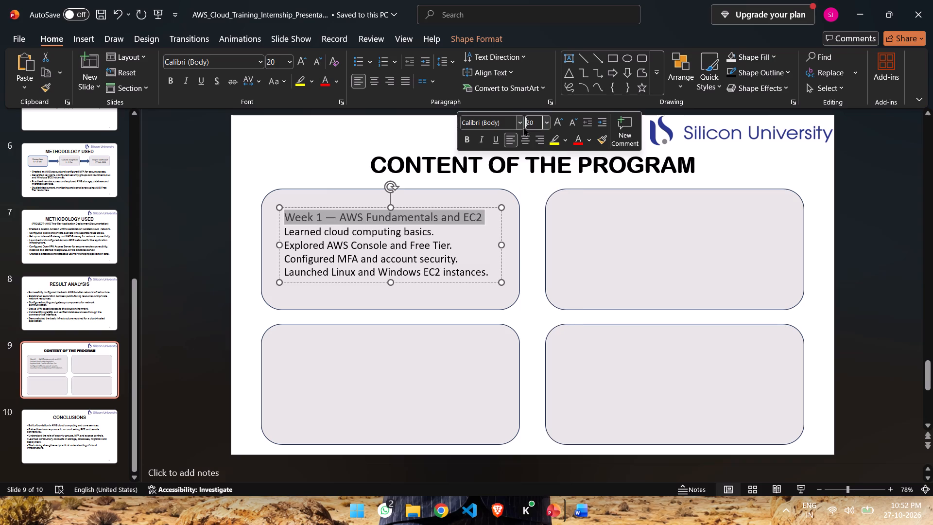
pyautogui.click(523, 127)
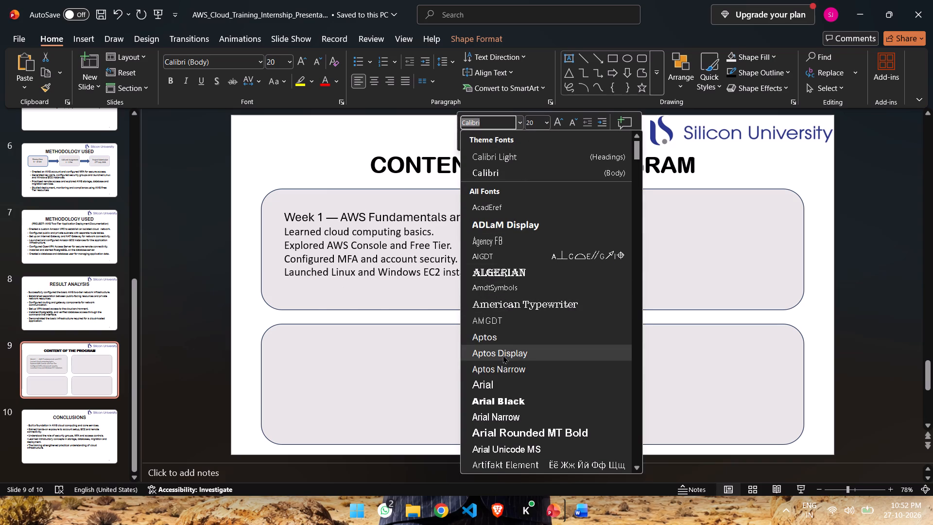
pyautogui.click(495, 431)
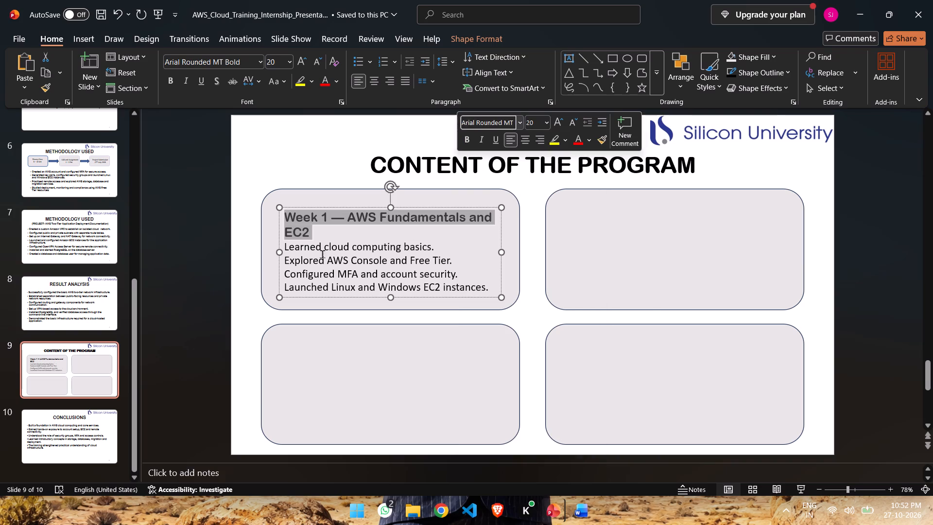
# Turn the four lines under the Week 1 heading into bullet points.
pyautogui.click(287, 246)
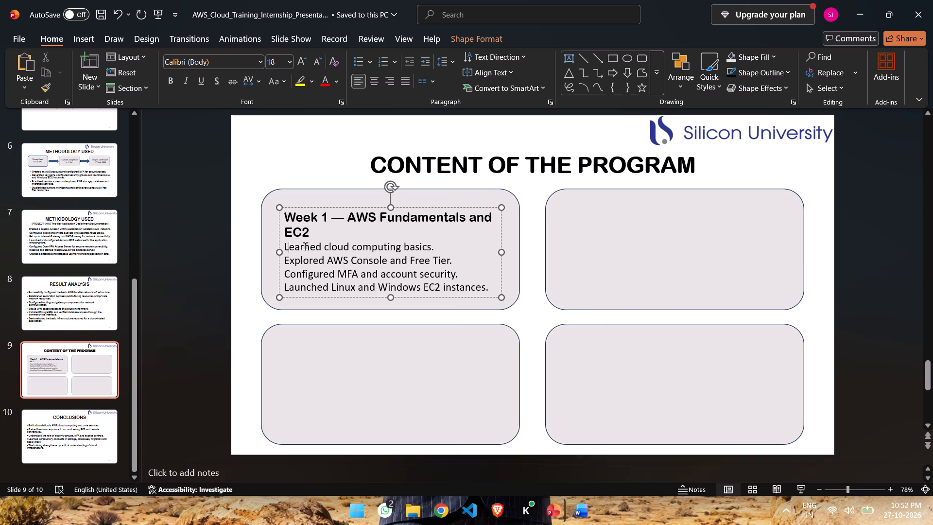
pyautogui.press('Left')
pyautogui.click(356, 60)
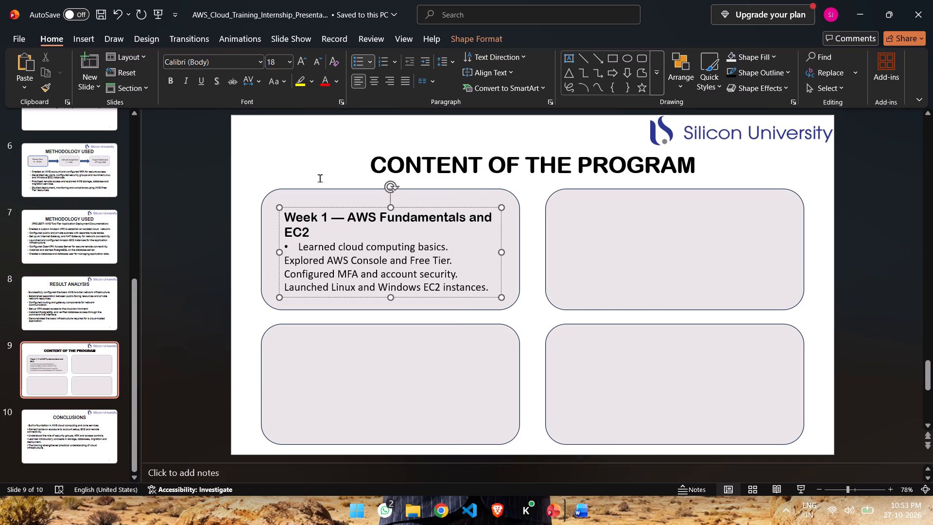
pyautogui.click(284, 261)
pyautogui.press('Left')
pyautogui.click(292, 257)
pyautogui.press('Left')
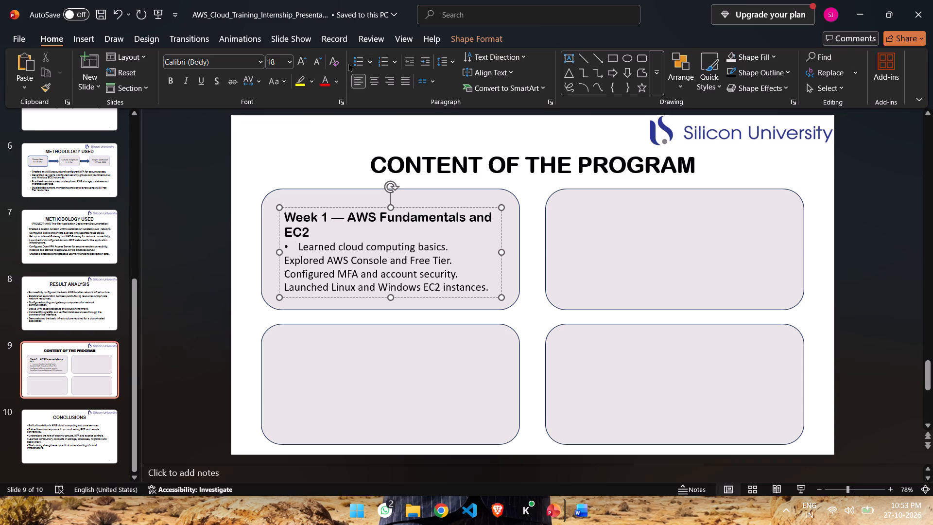
pyautogui.click(356, 60)
pyautogui.click(292, 274)
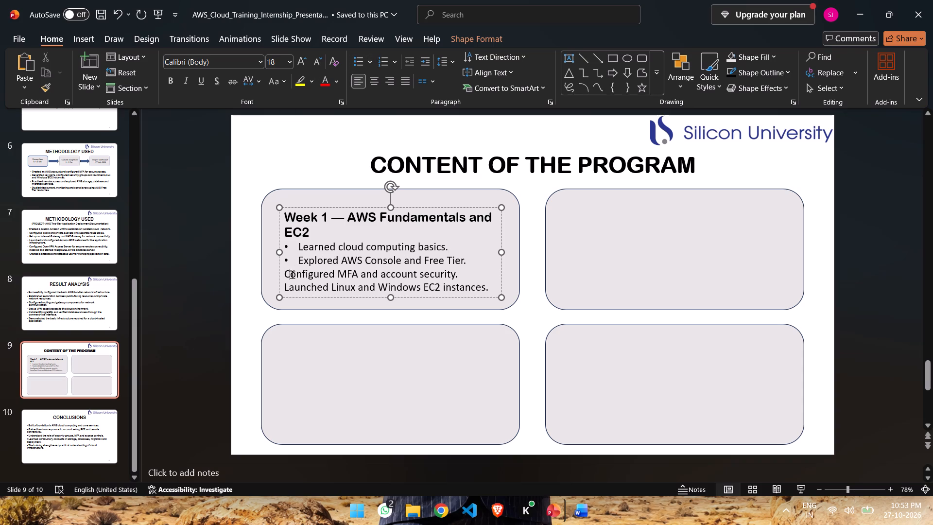
pyautogui.click(285, 273)
pyautogui.click(356, 61)
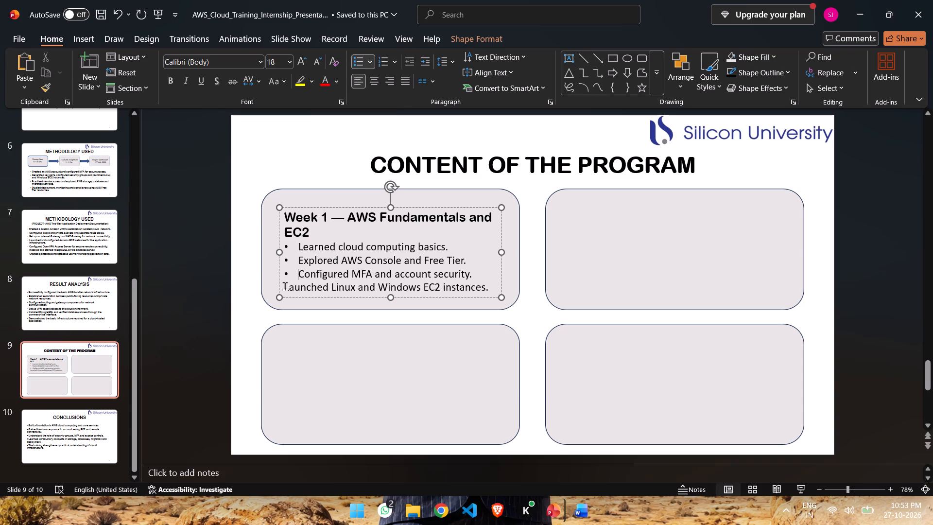
pyautogui.click(285, 286)
pyautogui.click(354, 62)
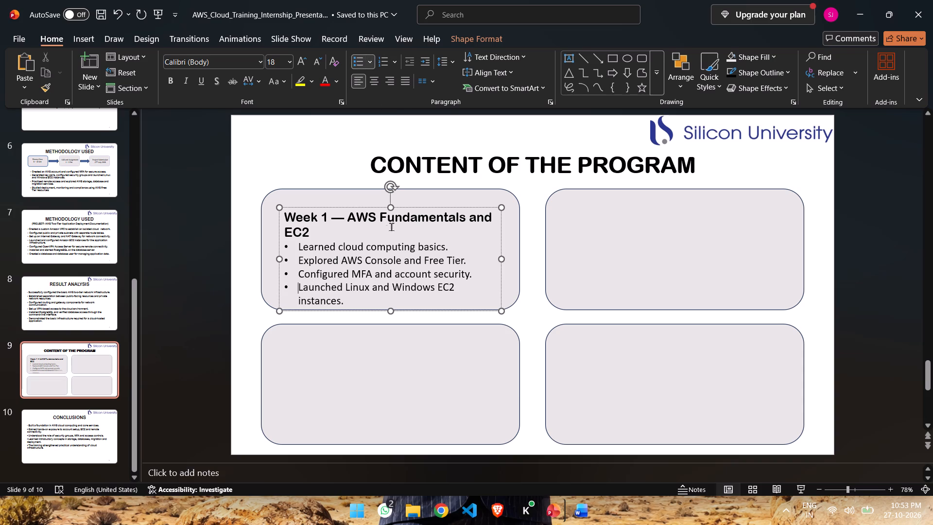
# Move the Week 1 text box slightly upward so all its text fits inside the upper-left rounded box.
pyautogui.click(374, 205)
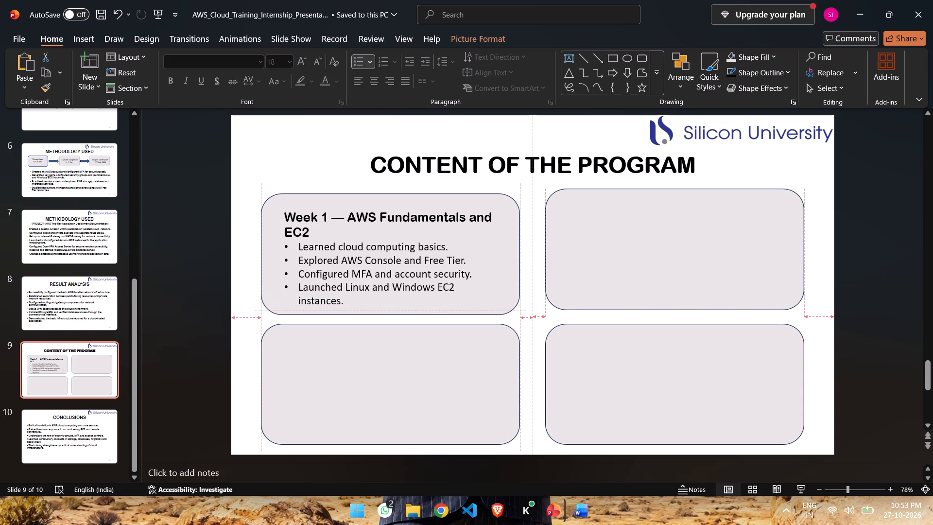
pyautogui.click(359, 246)
pyautogui.moveTo(350, 208); pyautogui.dragTo(352, 197)
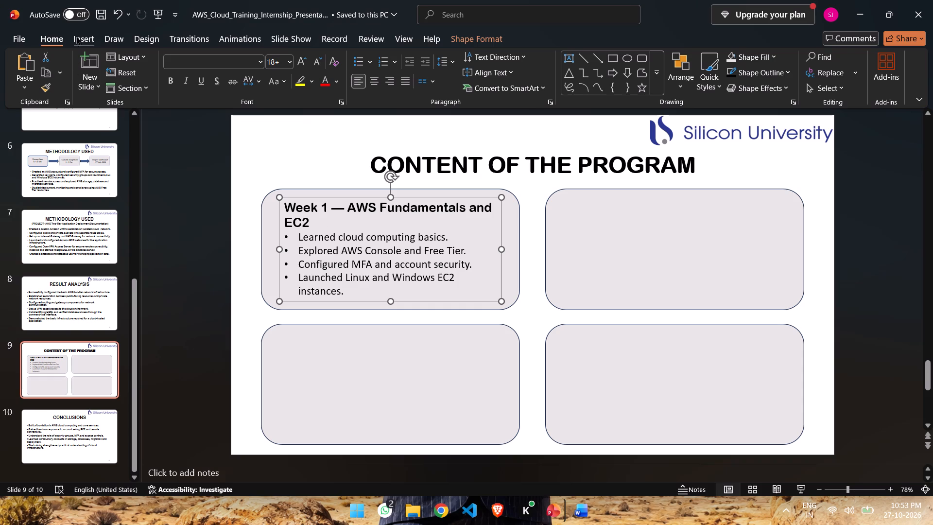
# Draw a text box that fills most of the upper-right rounded box on the CONTENT OF THE PROGRAM slide.
pyautogui.click(93, 40)
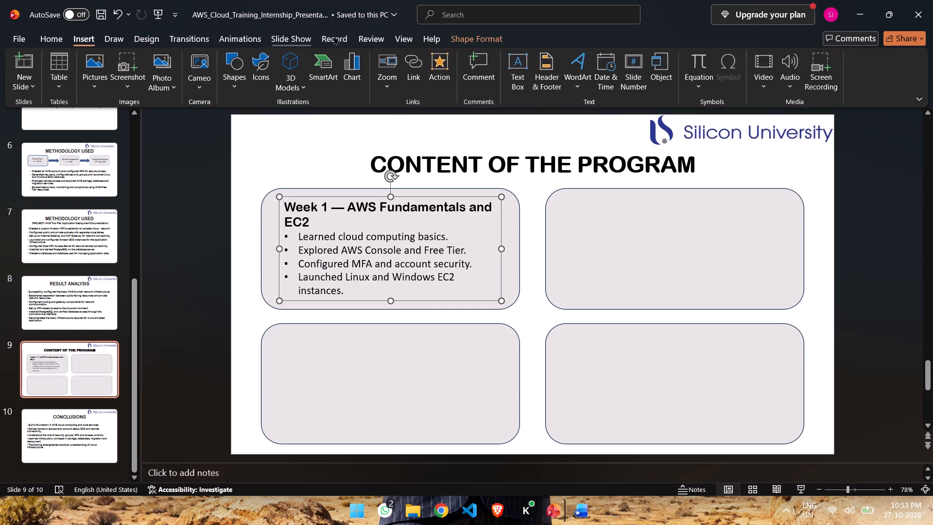
pyautogui.click(523, 67)
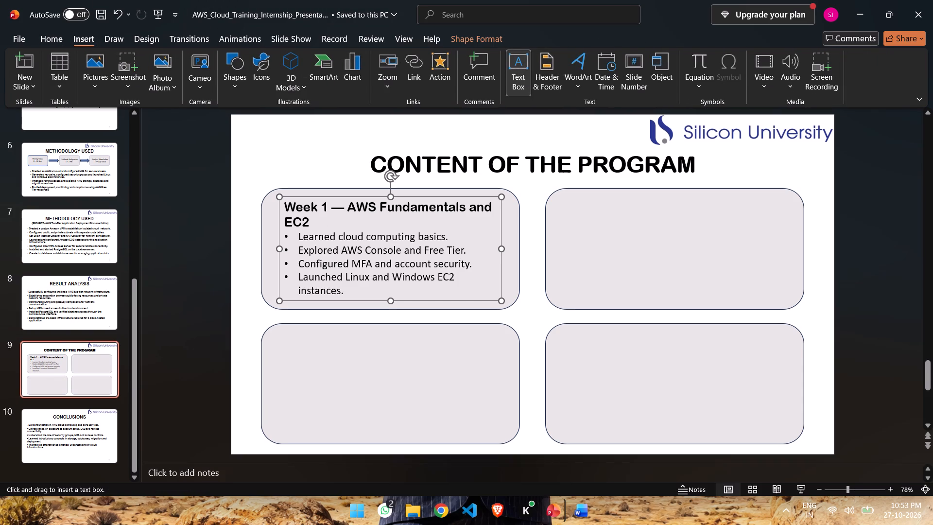
pyautogui.moveTo(563, 205); pyautogui.dragTo(708, 242)
pyautogui.moveTo(708, 242); pyautogui.dragTo(787, 297)
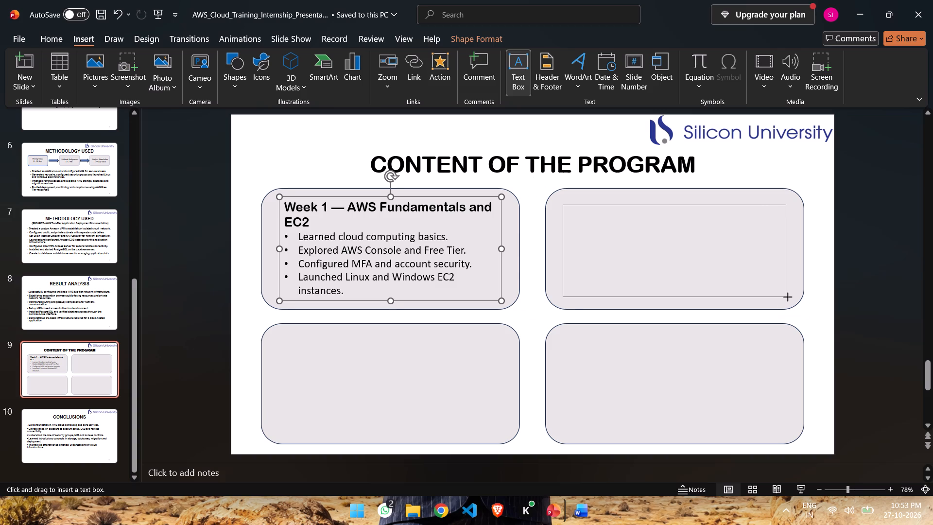
pyautogui.moveTo(787, 297); pyautogui.dragTo(790, 297)
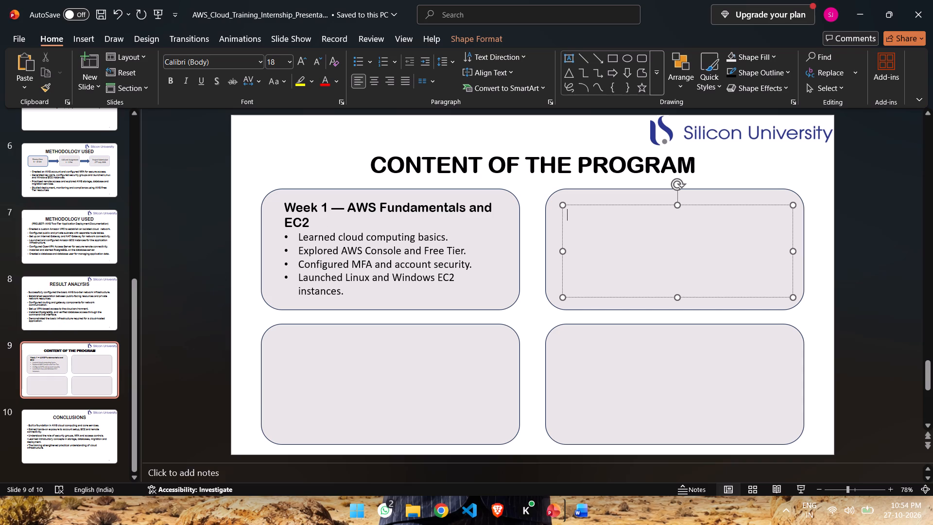
pyautogui.rightClick(577, 215)
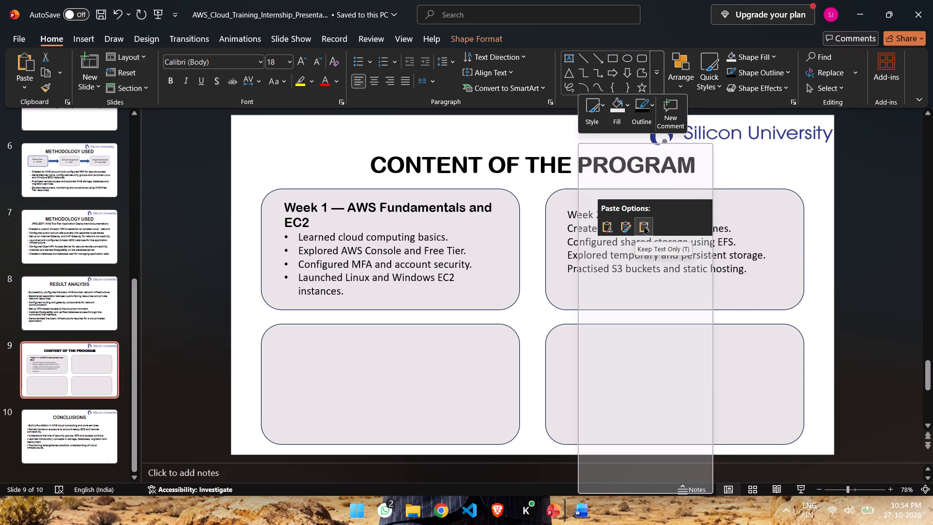
pyautogui.click(644, 226)
# Format the heading "Week 2 — Storage Services" in Arial Rounded MT Bold at size 20.
pyautogui.moveTo(569, 211); pyautogui.dragTo(633, 213)
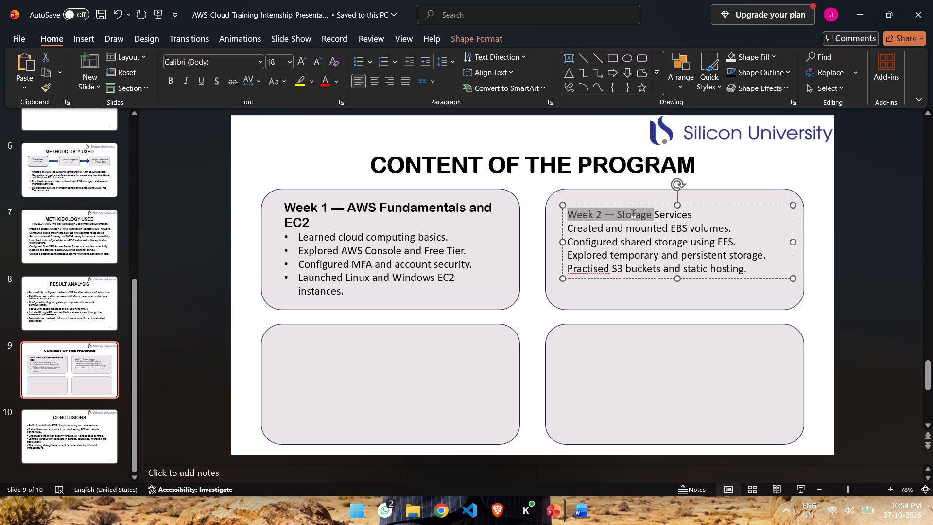
pyautogui.moveTo(633, 213); pyautogui.dragTo(691, 214)
pyautogui.click(779, 180)
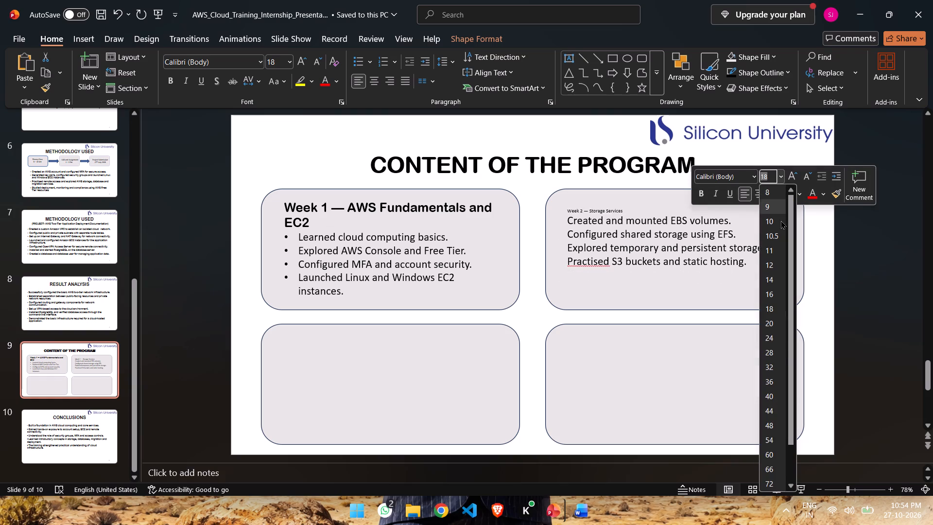
pyautogui.click(777, 327)
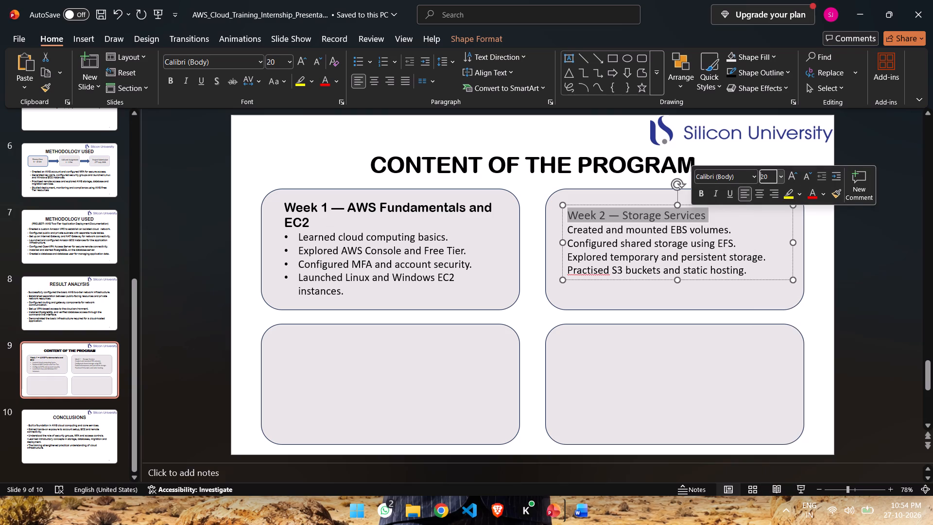
pyautogui.click(750, 177)
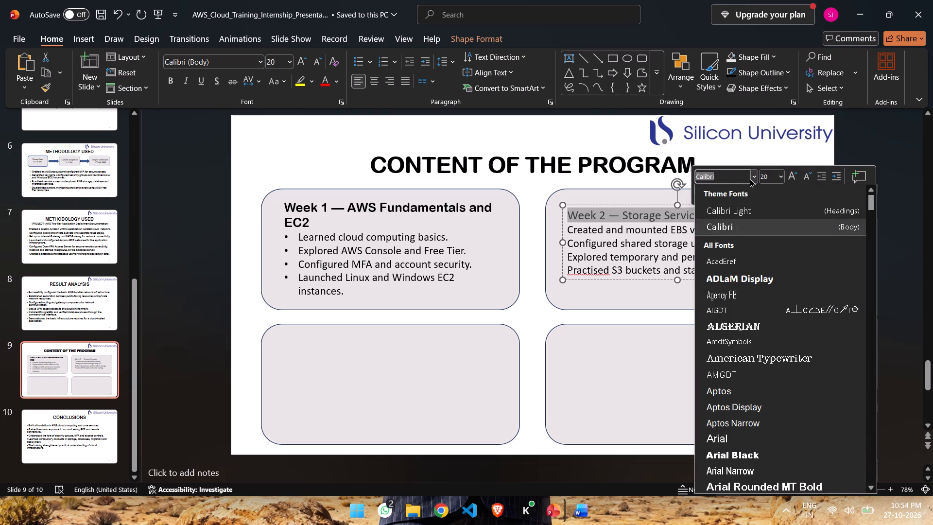
pyautogui.click(735, 483)
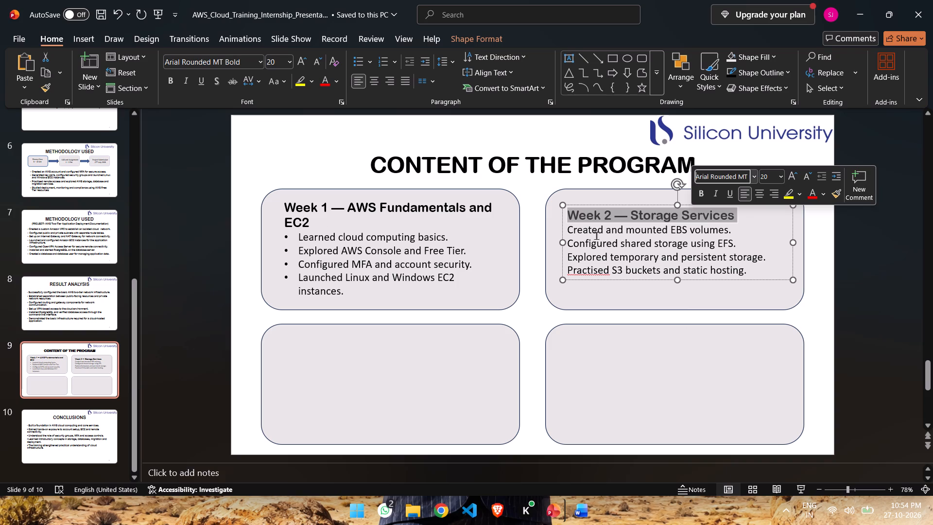
# Move the Week 2 text box slightly upward so its heading lines up with the first line of the Week 1 heading.
pyautogui.moveTo(627, 203); pyautogui.dragTo(627, 202)
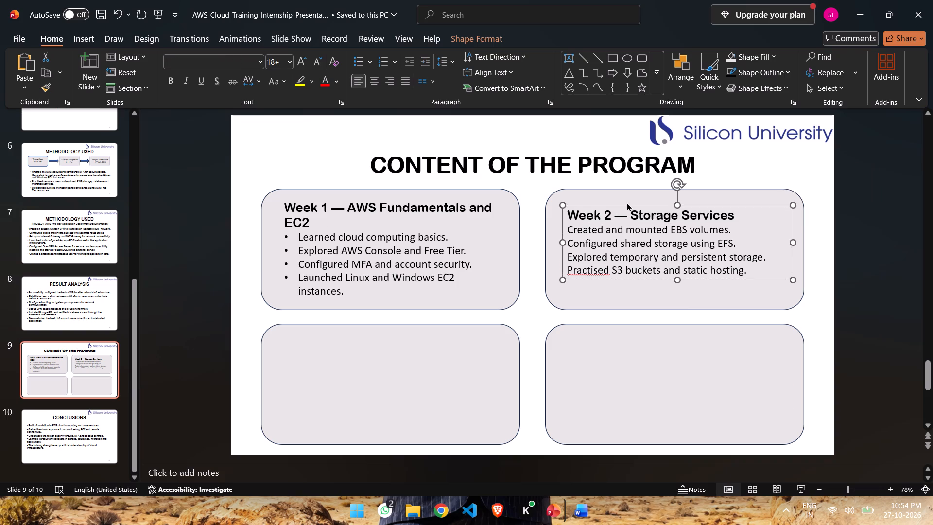
pyautogui.moveTo(627, 202); pyautogui.dragTo(625, 203)
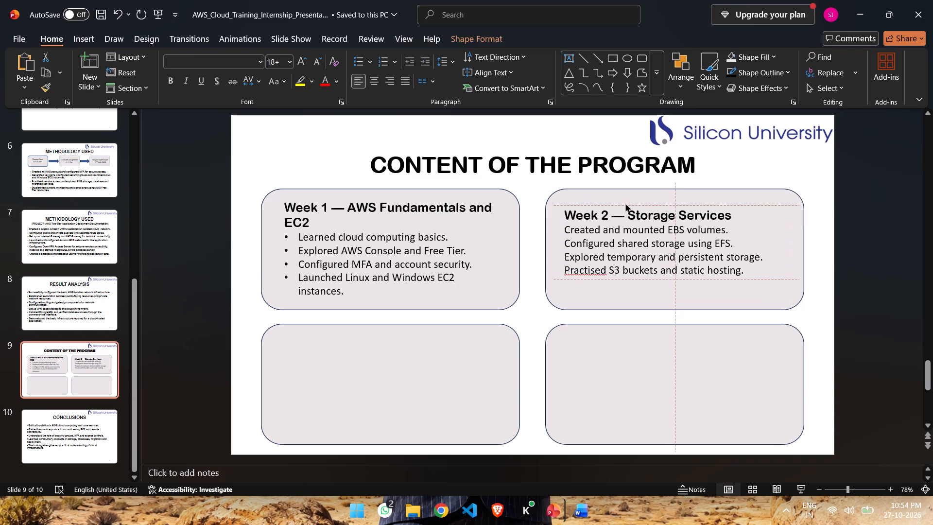
pyautogui.moveTo(625, 203); pyautogui.dragTo(604, 202)
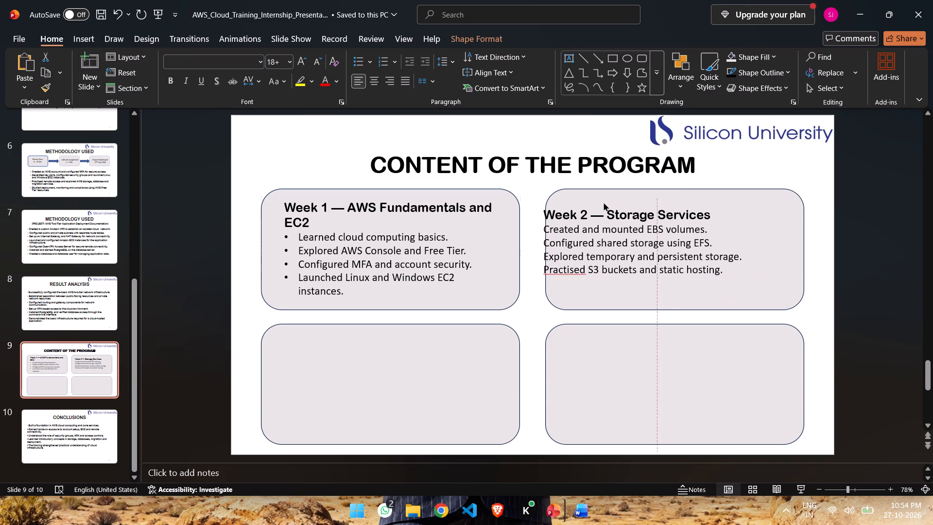
pyautogui.moveTo(604, 202); pyautogui.dragTo(670, 209)
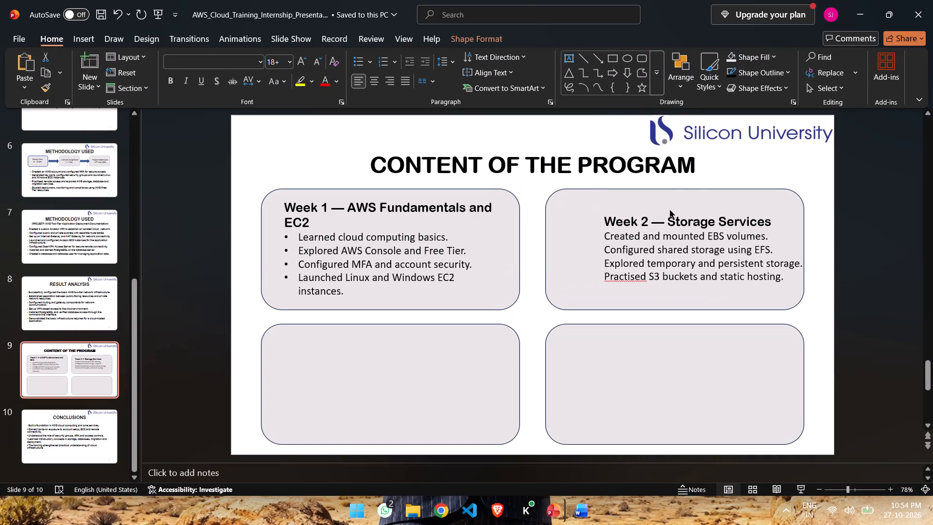
pyautogui.moveTo(670, 209); pyautogui.dragTo(661, 200)
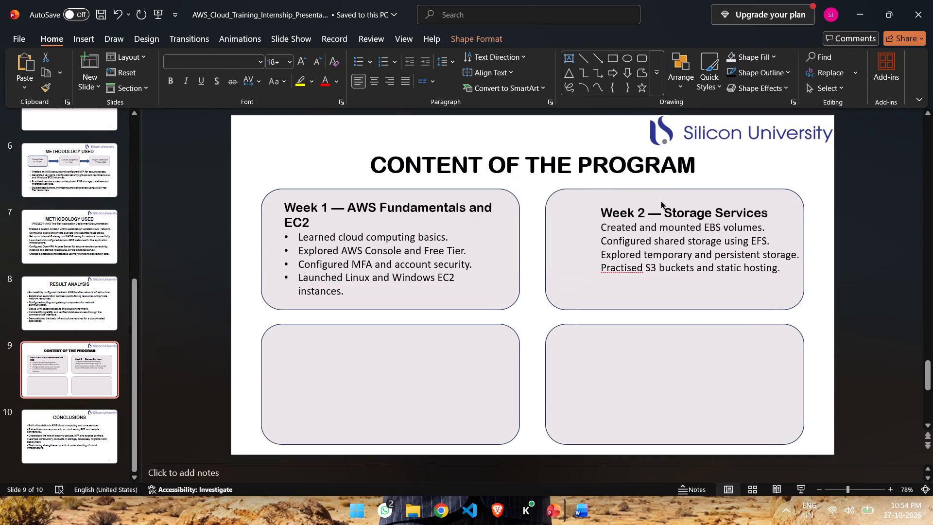
pyautogui.moveTo(661, 200); pyautogui.dragTo(641, 197)
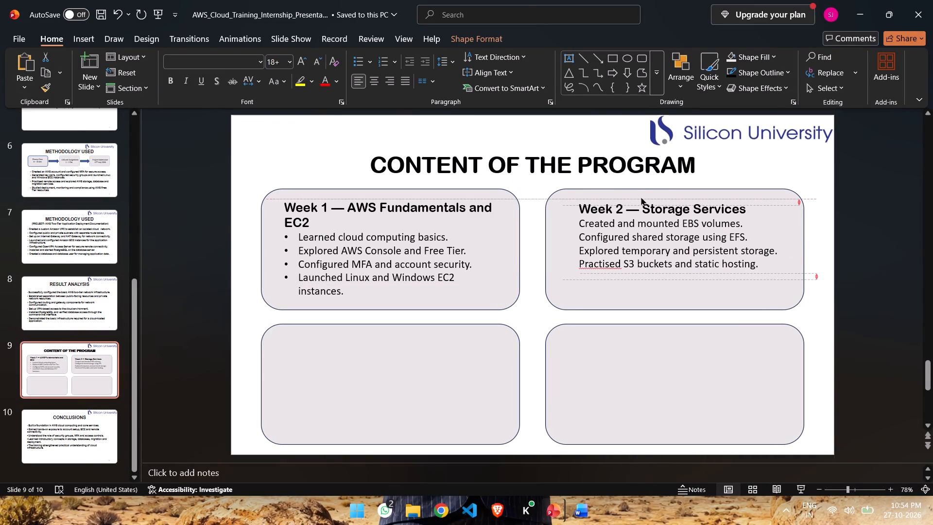
pyautogui.moveTo(641, 197); pyautogui.dragTo(641, 195)
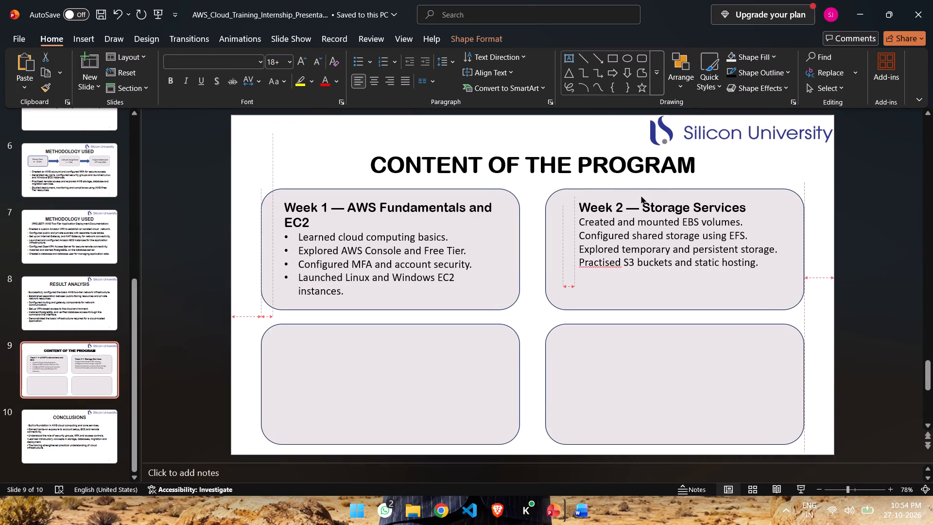
pyautogui.moveTo(641, 195); pyautogui.dragTo(638, 196)
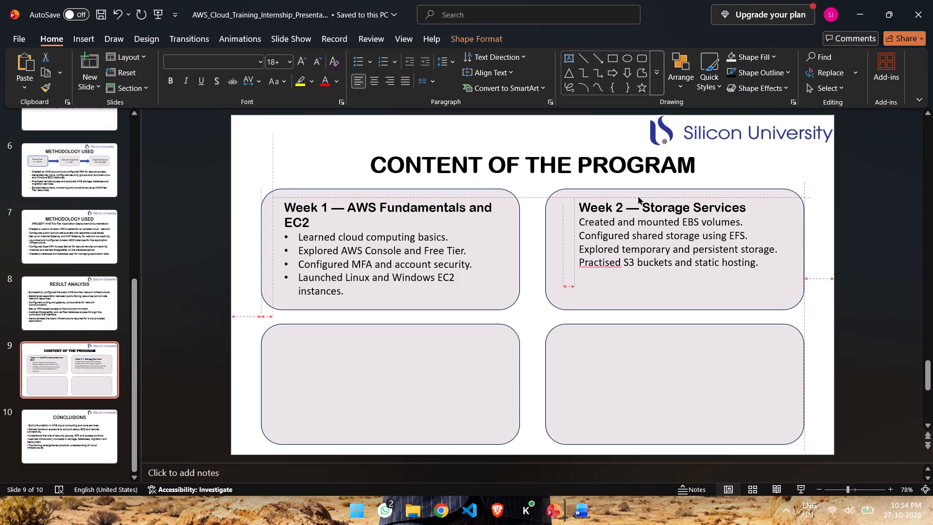
pyautogui.moveTo(638, 196); pyautogui.dragTo(629, 197)
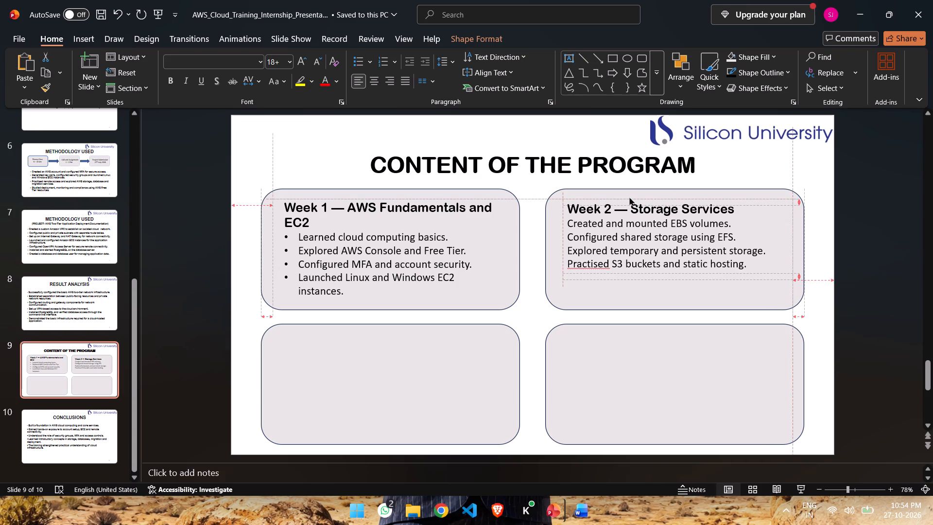
pyautogui.moveTo(629, 197); pyautogui.dragTo(629, 196)
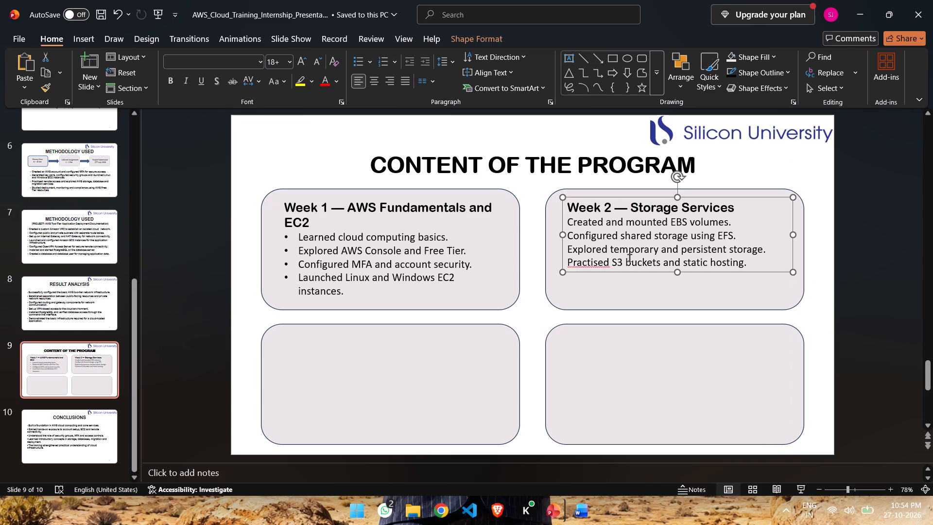
# Turn the four lines under the Week 2 heading into bullet points.
pyautogui.click(570, 221)
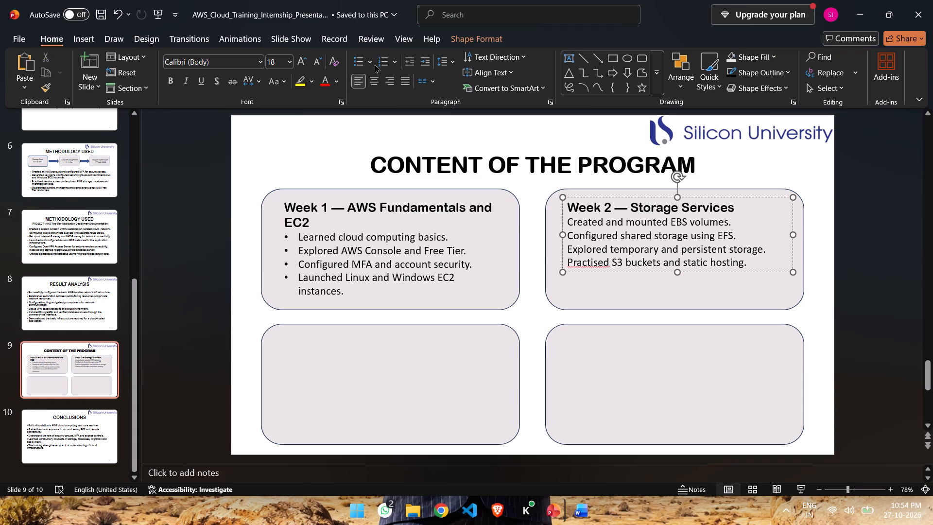
pyautogui.click(362, 64)
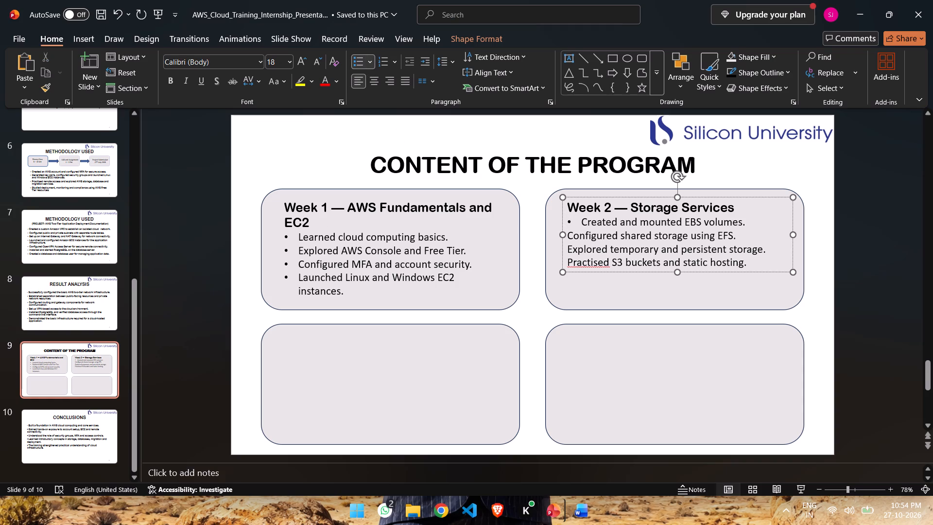
pyautogui.press('Down')
pyautogui.press('Left')
pyautogui.press('Left')
pyautogui.click(355, 57)
pyautogui.press('Down')
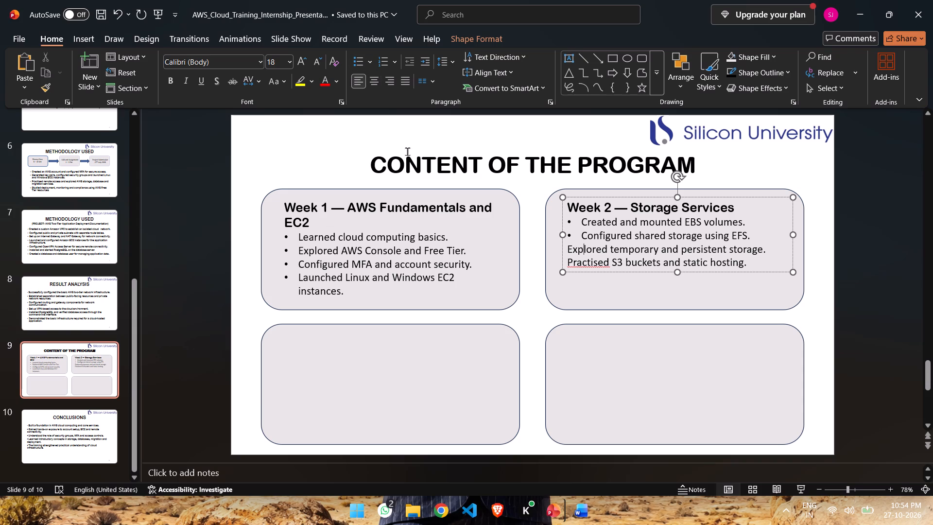
pyautogui.press('Left')
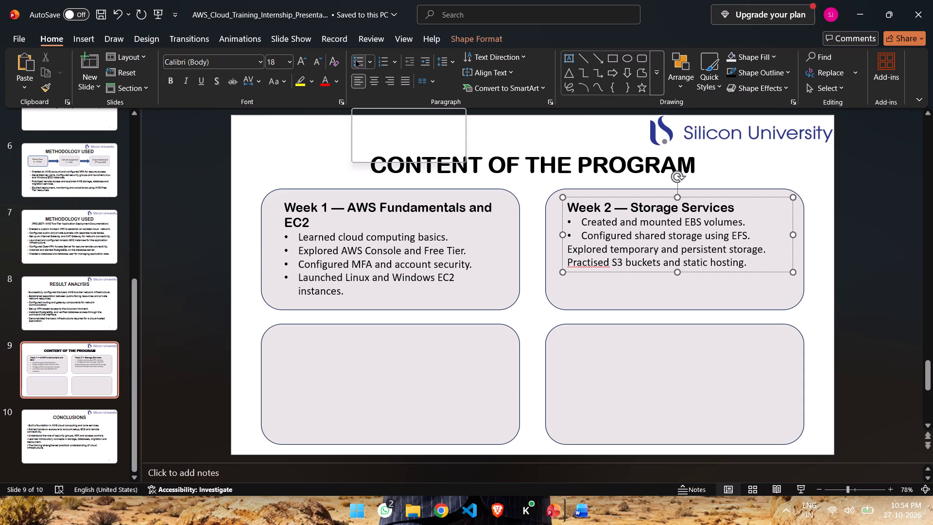
pyautogui.press('Left')
pyautogui.press('Left')
pyautogui.click(355, 59)
pyautogui.press('Down')
pyautogui.press('Left')
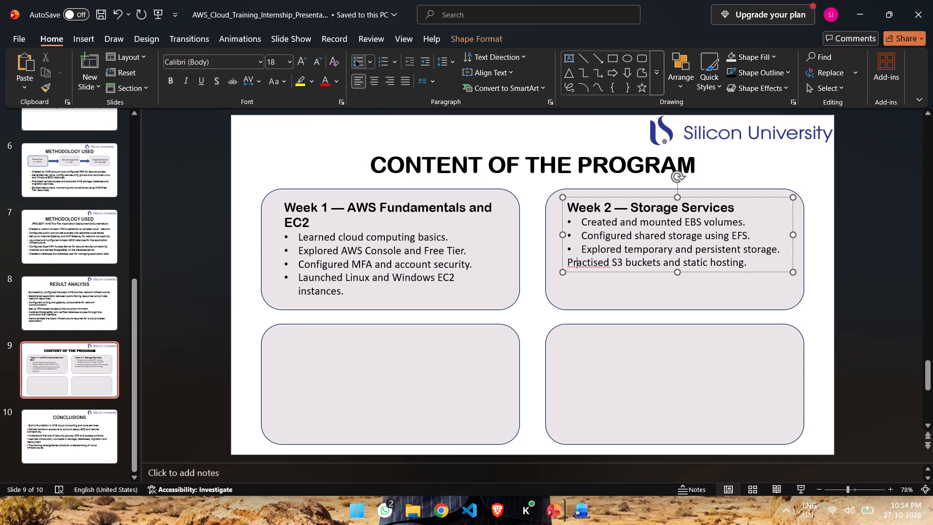
pyautogui.press('Left')
pyautogui.press('Left')
pyautogui.click(355, 59)
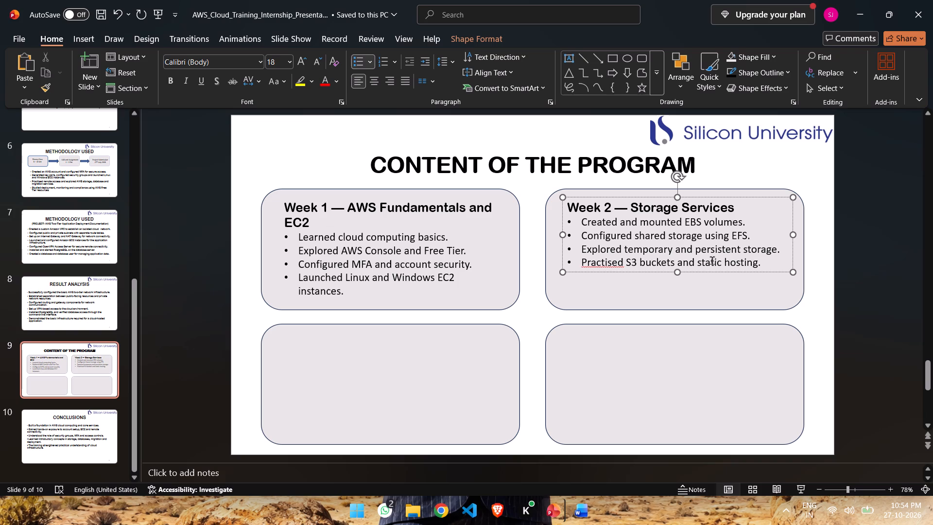
pyautogui.click(751, 175)
pyautogui.click(802, 154)
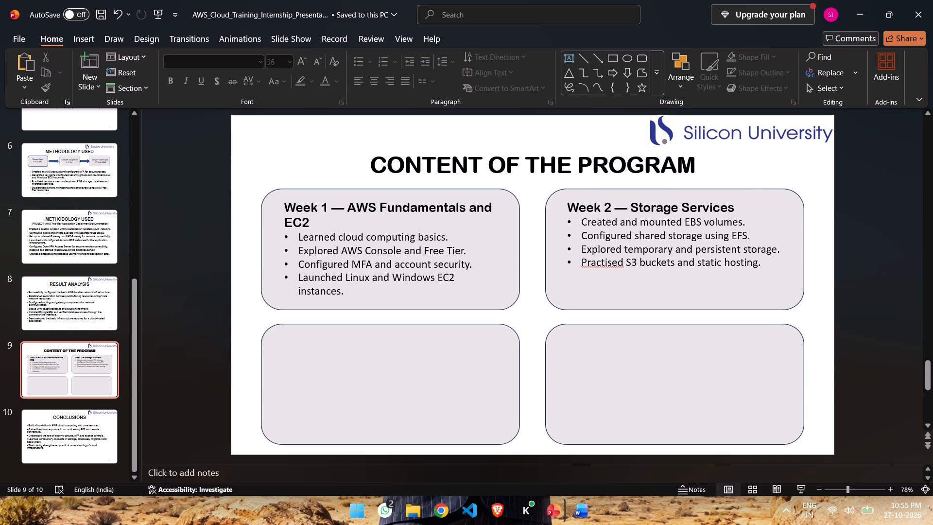
# Widen the Week 1 text box so the heading "Week 1 — AWS Fundamentals and EC2" fits on a single line.
pyautogui.click(322, 223)
pyautogui.click(505, 249)
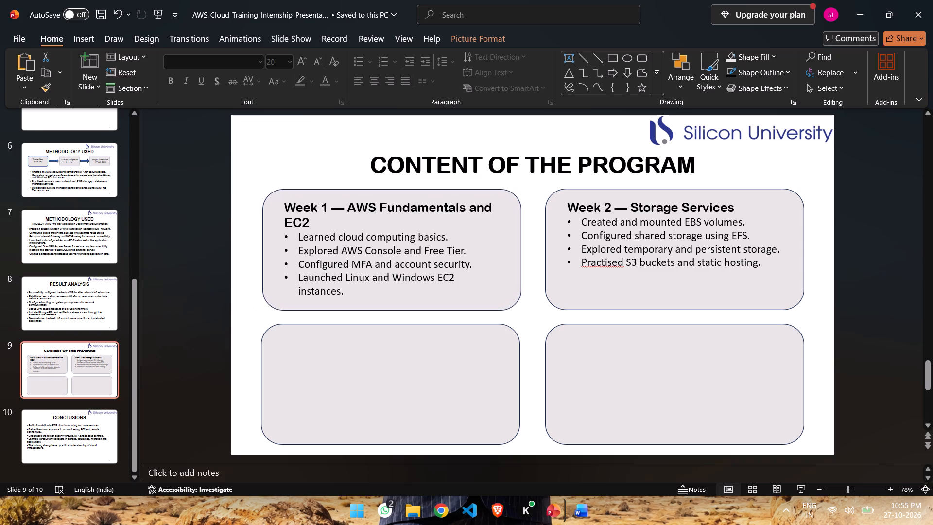
pyautogui.click(541, 249)
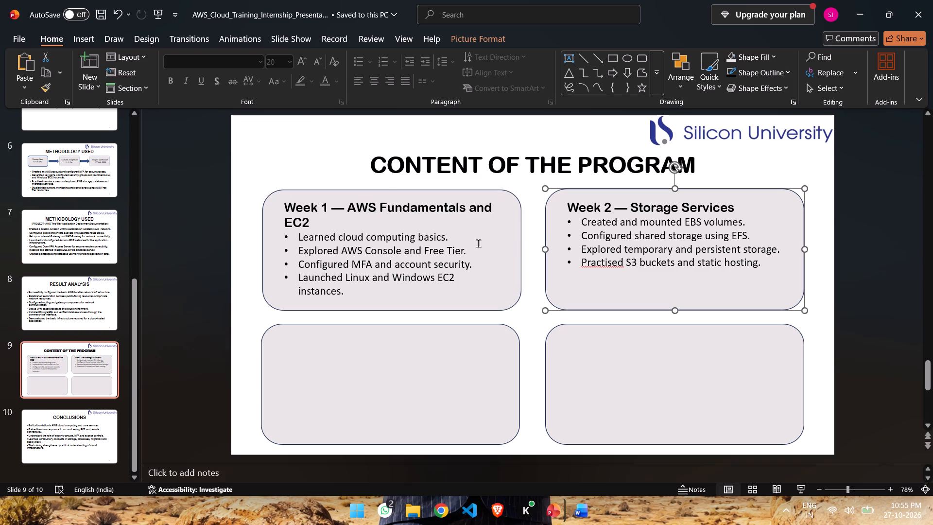
pyautogui.click(457, 252)
pyautogui.moveTo(502, 250); pyautogui.dragTo(508, 250)
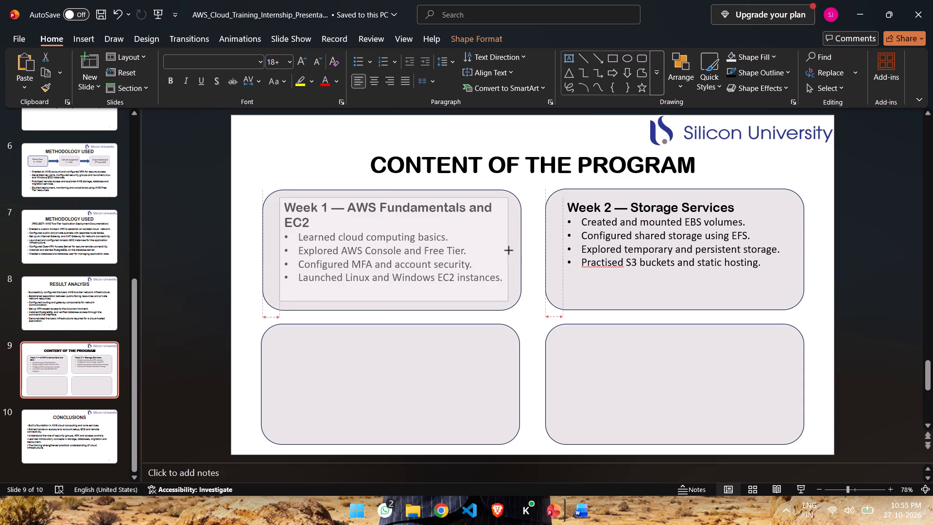
pyautogui.moveTo(508, 250); pyautogui.dragTo(528, 253)
# Move the Week 1 text box slightly left and down so its text sits inside the rounded box.
pyautogui.moveTo(423, 196); pyautogui.dragTo(420, 196)
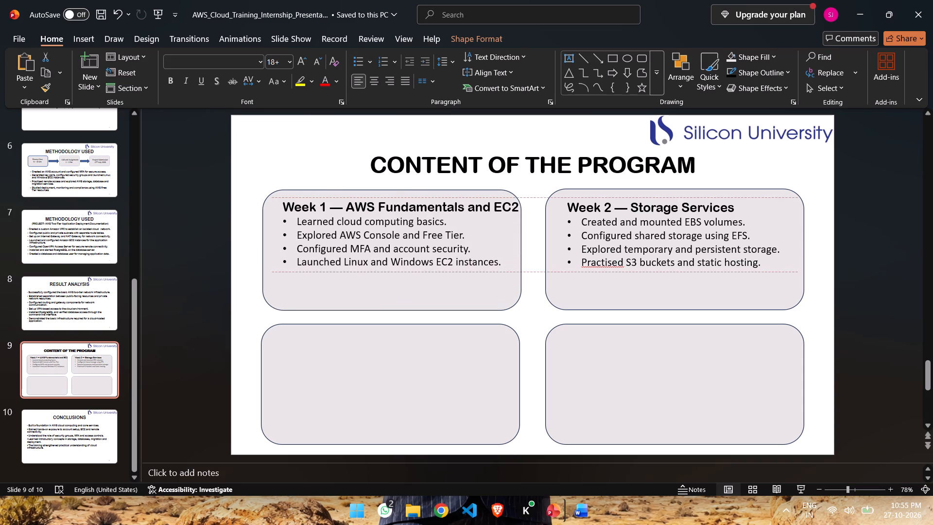
pyautogui.moveTo(420, 196); pyautogui.dragTo(413, 210)
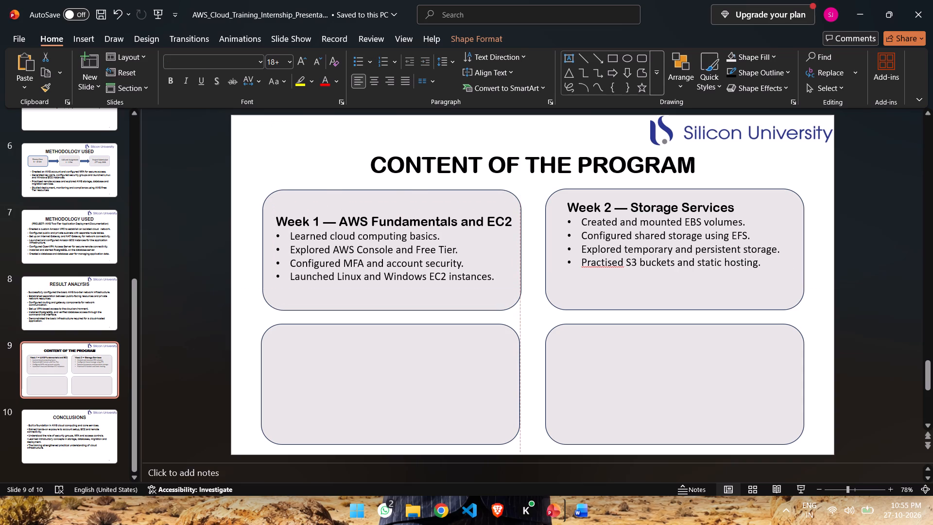
pyautogui.moveTo(413, 210); pyautogui.dragTo(414, 206)
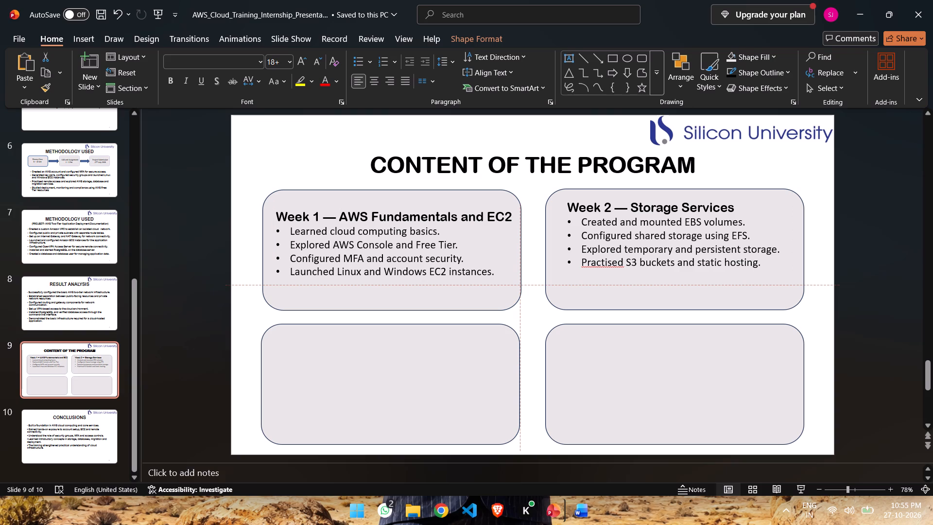
pyautogui.moveTo(414, 206); pyautogui.dragTo(412, 207)
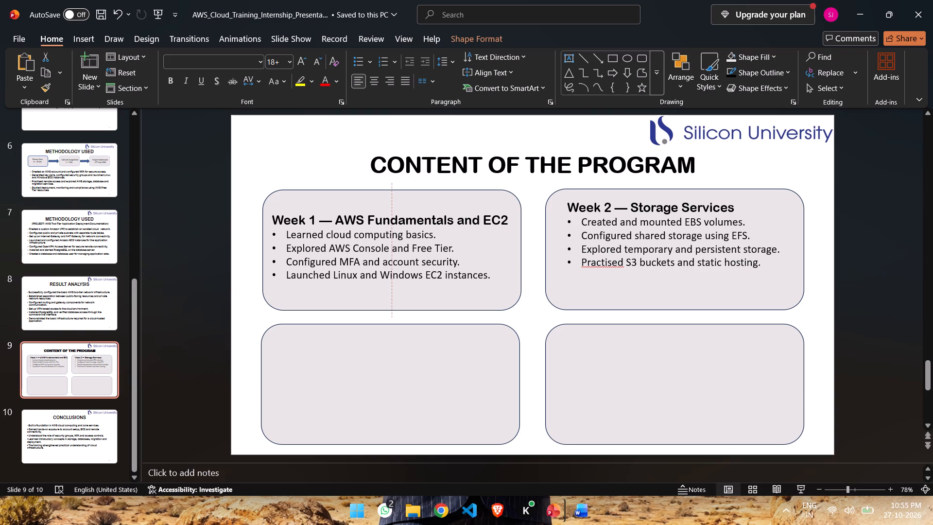
pyautogui.moveTo(412, 207); pyautogui.dragTo(413, 204)
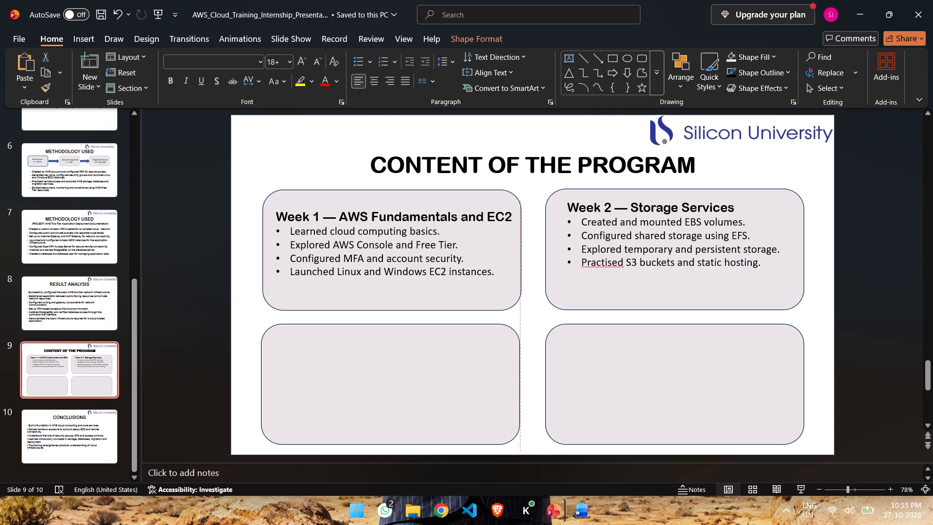
pyautogui.moveTo(413, 204); pyautogui.dragTo(413, 200)
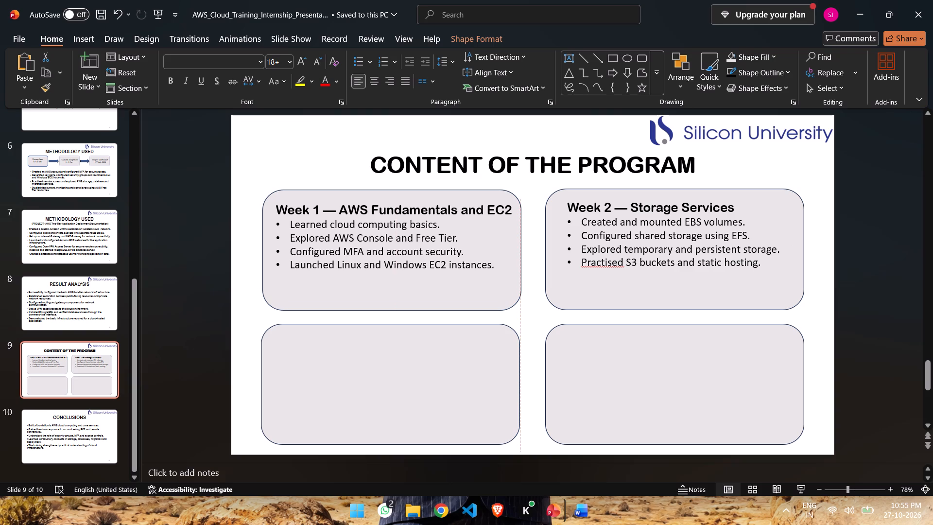
pyautogui.moveTo(413, 200); pyautogui.dragTo(413, 203)
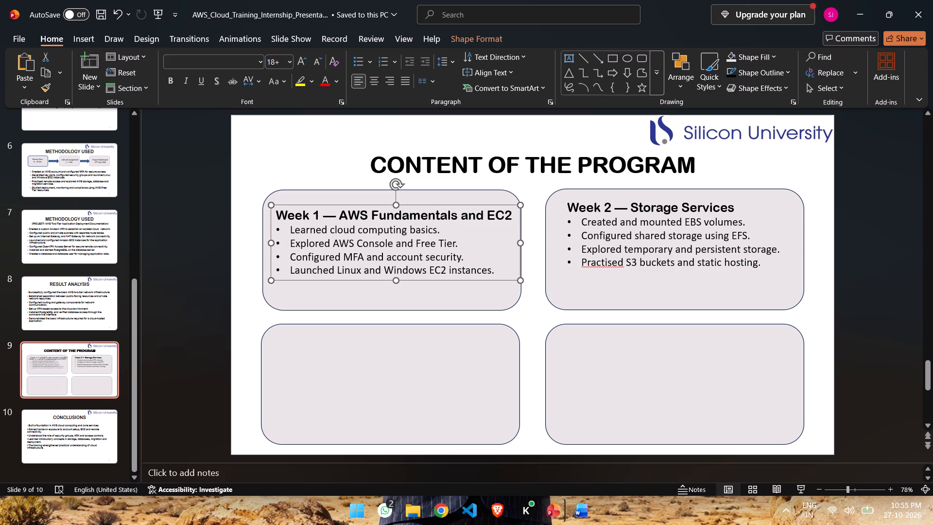
# Move the Week 2 text box slightly left and down so its heading lines up with the Week 1 heading.
pyautogui.click(627, 247)
pyautogui.moveTo(619, 197); pyautogui.dragTo(615, 197)
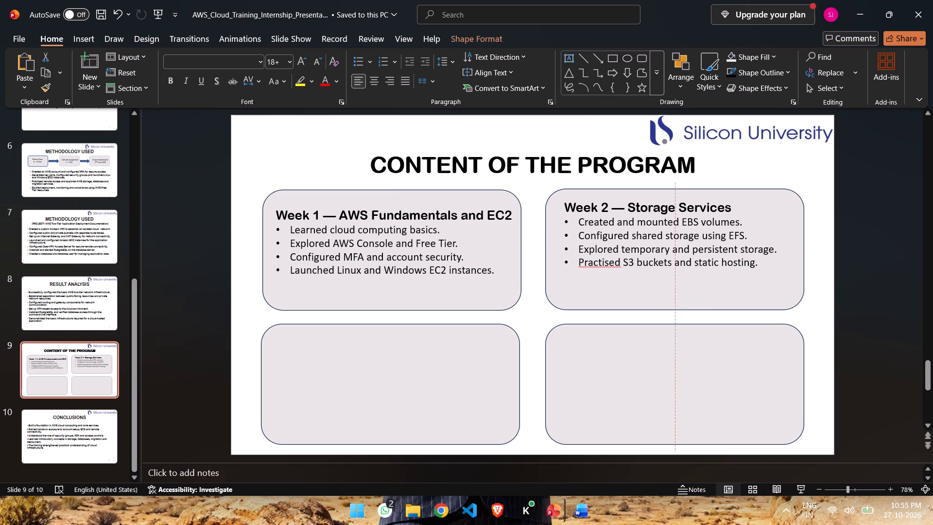
pyautogui.moveTo(615, 197); pyautogui.dragTo(615, 205)
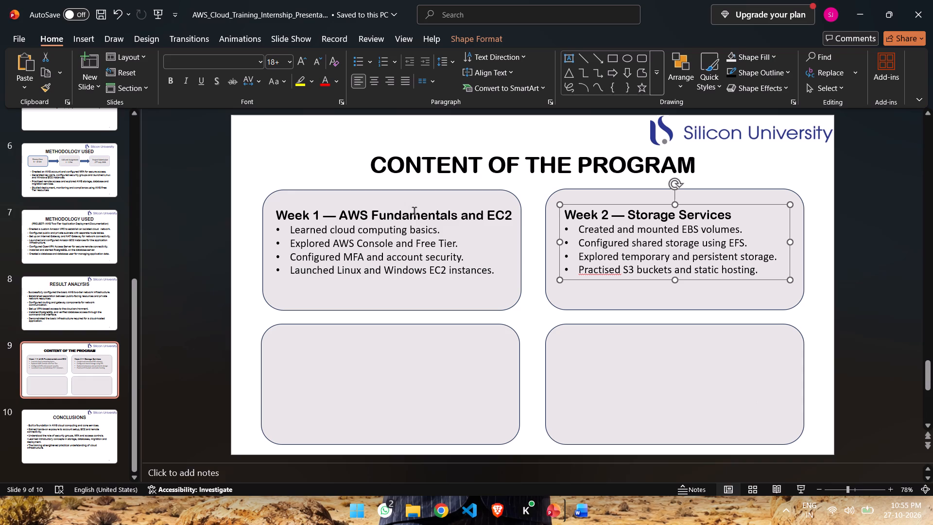
pyautogui.click(519, 181)
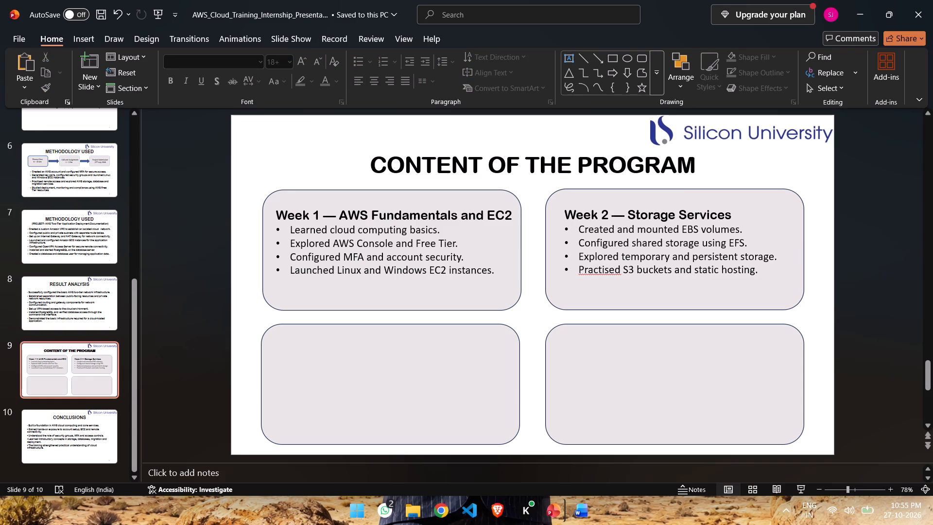
# Nudge the Week 1 rounded box slightly up and left to realign it with the other rounded boxes.
pyautogui.click(482, 295)
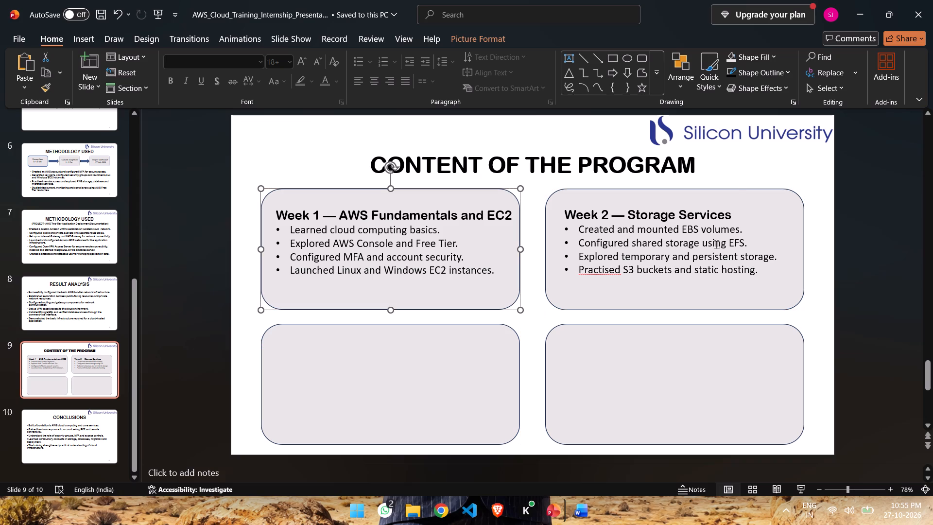
pyautogui.click(737, 179)
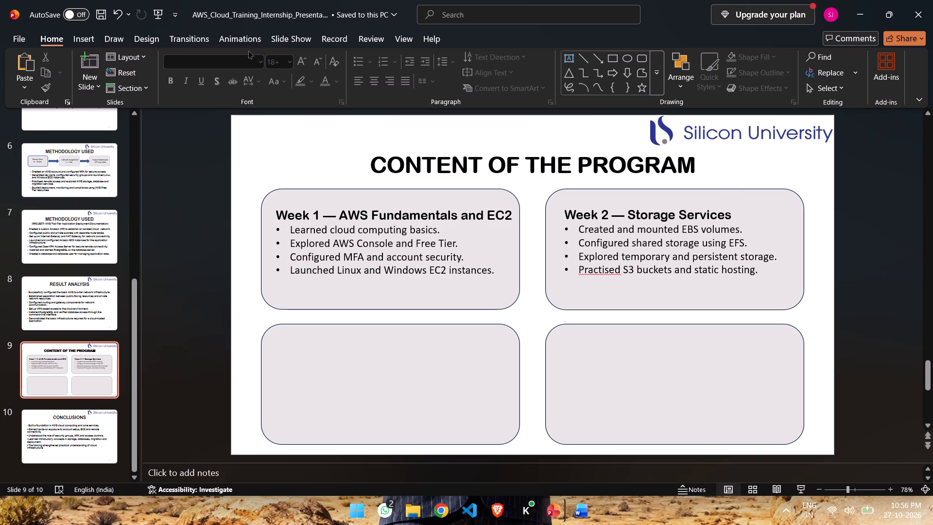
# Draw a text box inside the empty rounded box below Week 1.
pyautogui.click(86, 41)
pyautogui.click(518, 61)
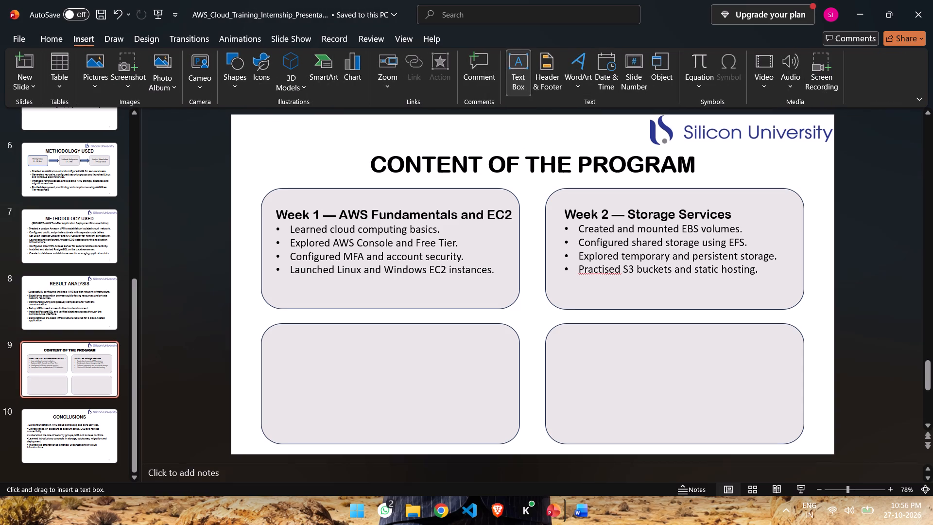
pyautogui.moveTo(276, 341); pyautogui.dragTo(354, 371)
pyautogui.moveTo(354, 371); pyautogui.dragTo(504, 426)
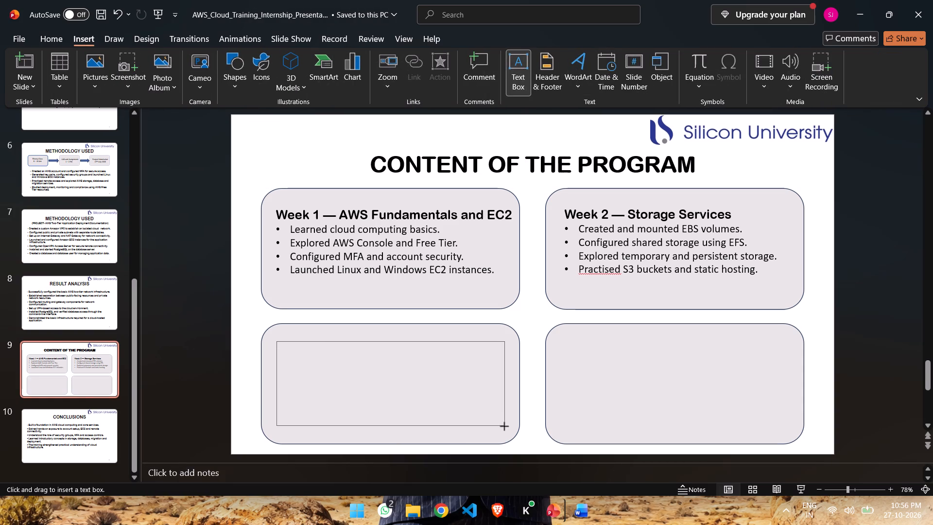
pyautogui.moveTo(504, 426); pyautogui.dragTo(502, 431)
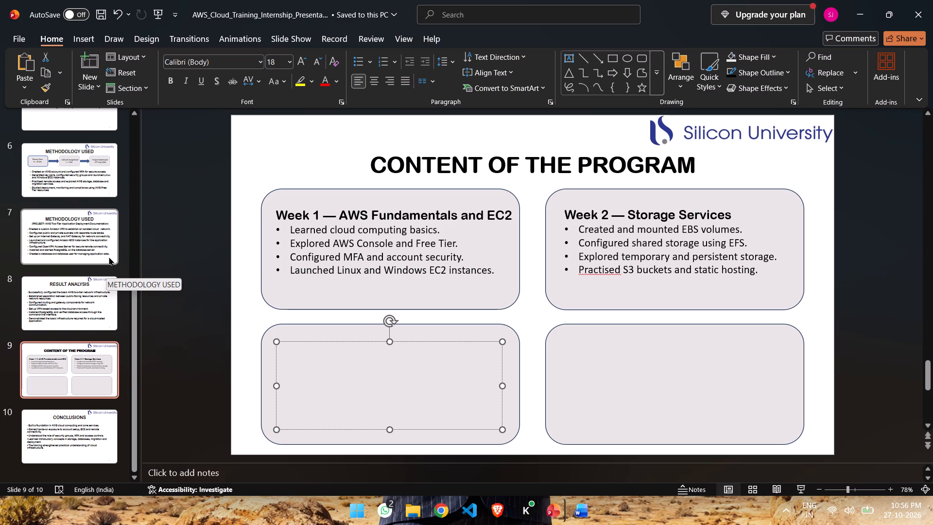
# Review the RESULT ANALYSIS slide and both METHODOLOGY USED slides, then return to the CONTENT OF THE PROGRAM slide.
pyautogui.click(51, 294)
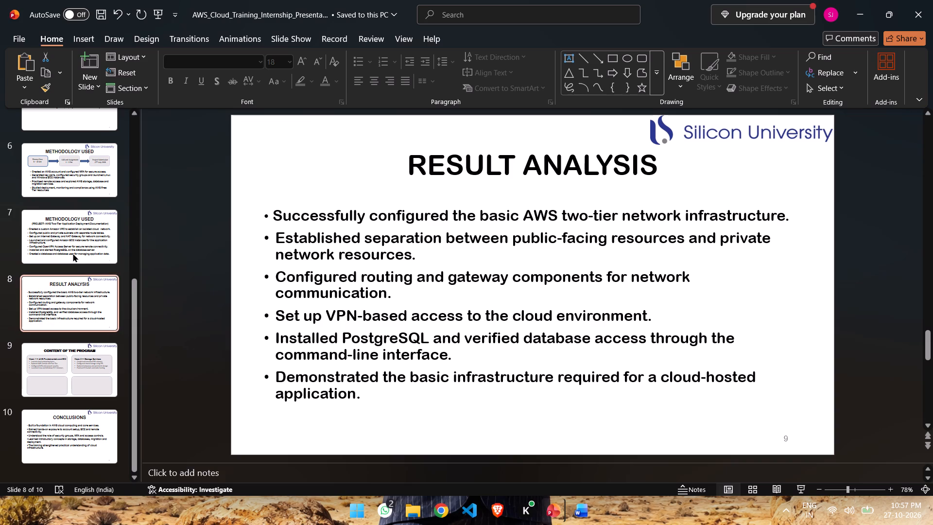
pyautogui.click(67, 224)
pyautogui.click(66, 165)
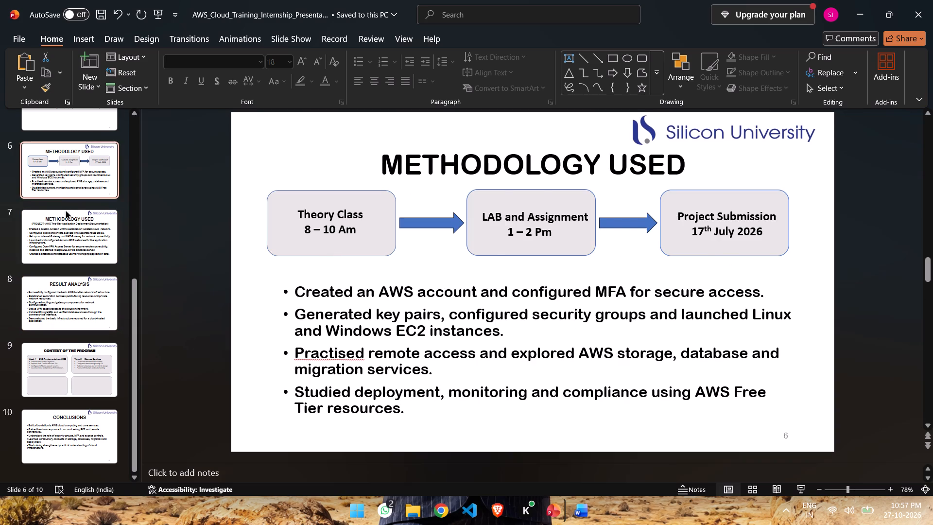
pyautogui.click(62, 221)
pyautogui.click(64, 150)
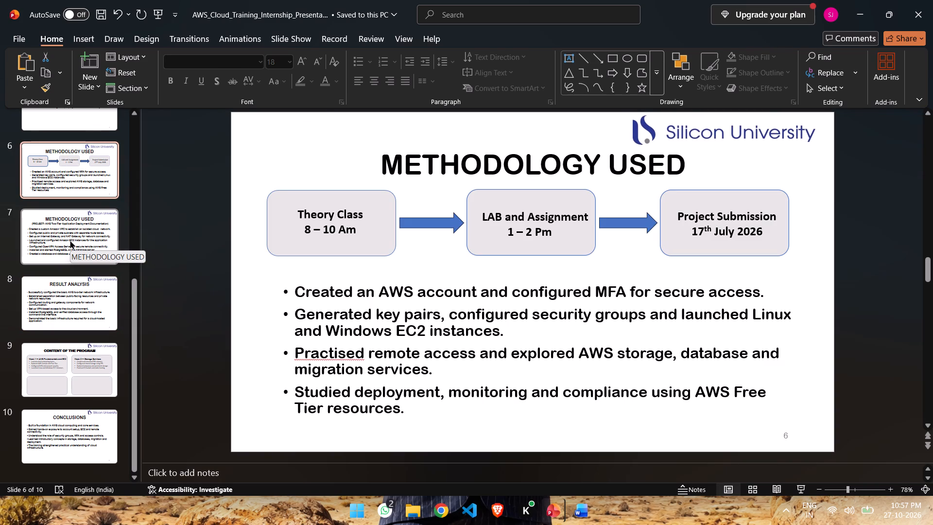
pyautogui.click(70, 241)
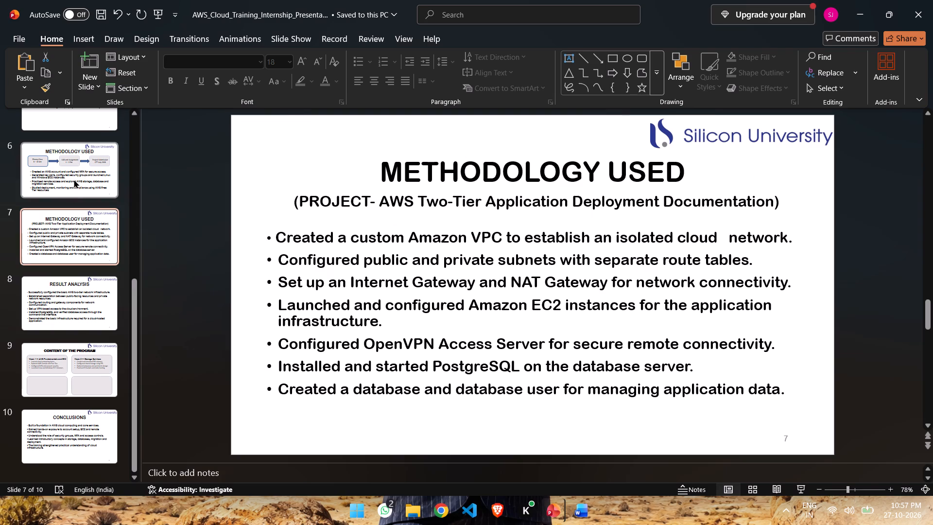
pyautogui.click(74, 179)
pyautogui.click(65, 238)
pyautogui.click(68, 175)
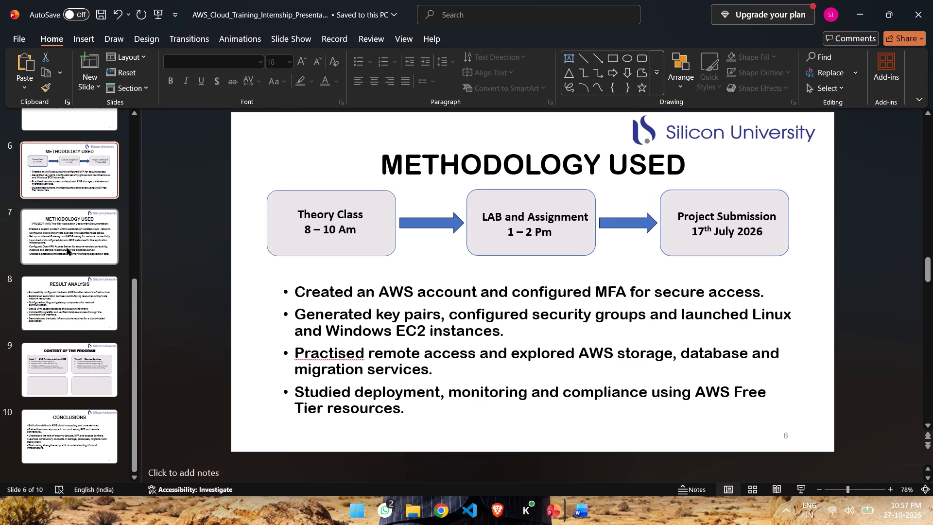
pyautogui.click(67, 246)
pyautogui.click(62, 306)
pyautogui.click(55, 363)
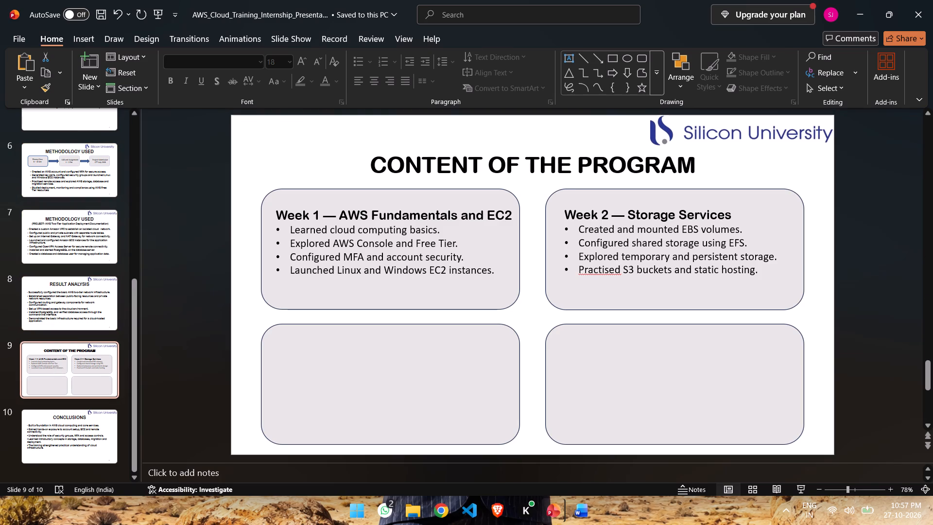
# Draw a text box filling most of the empty rounded box below Week 1.
pyautogui.click(281, 363)
pyautogui.click(303, 357)
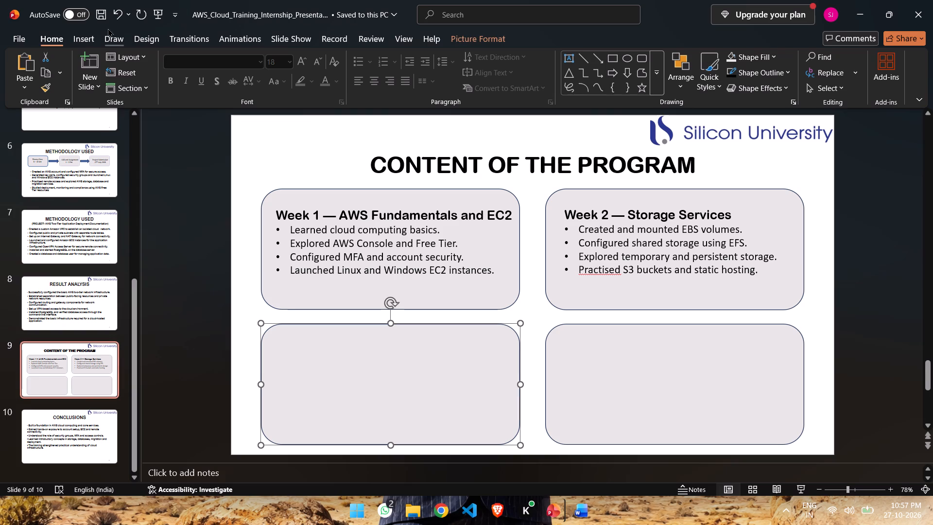
pyautogui.click(88, 36)
pyautogui.click(520, 62)
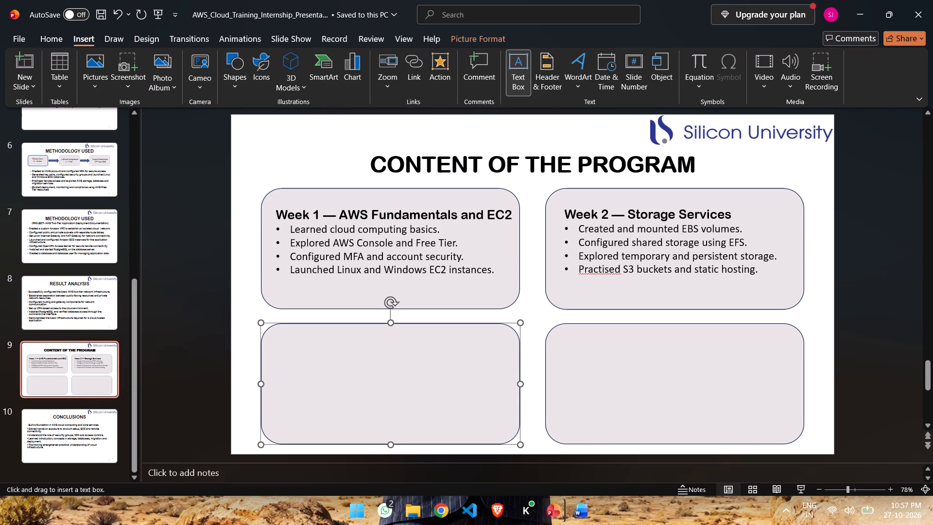
pyautogui.moveTo(282, 341); pyautogui.dragTo(498, 439)
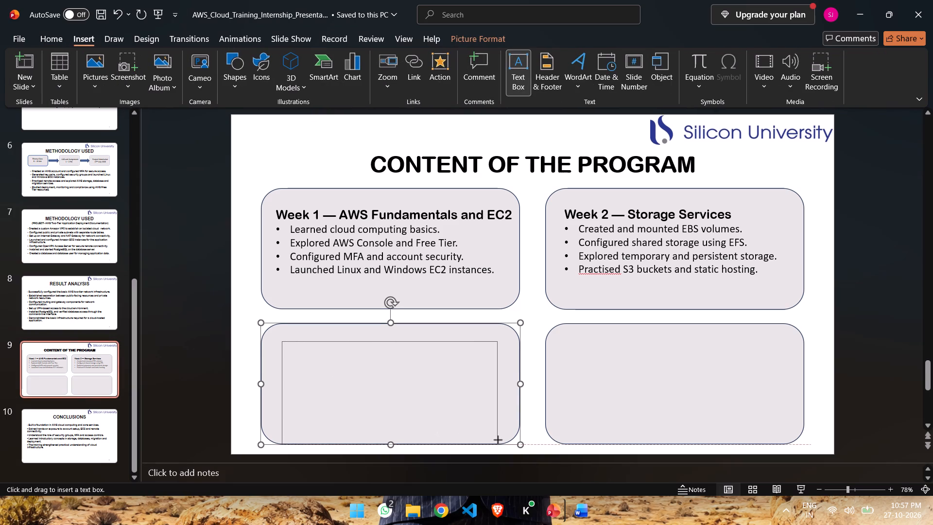
pyautogui.moveTo(498, 439); pyautogui.dragTo(507, 429)
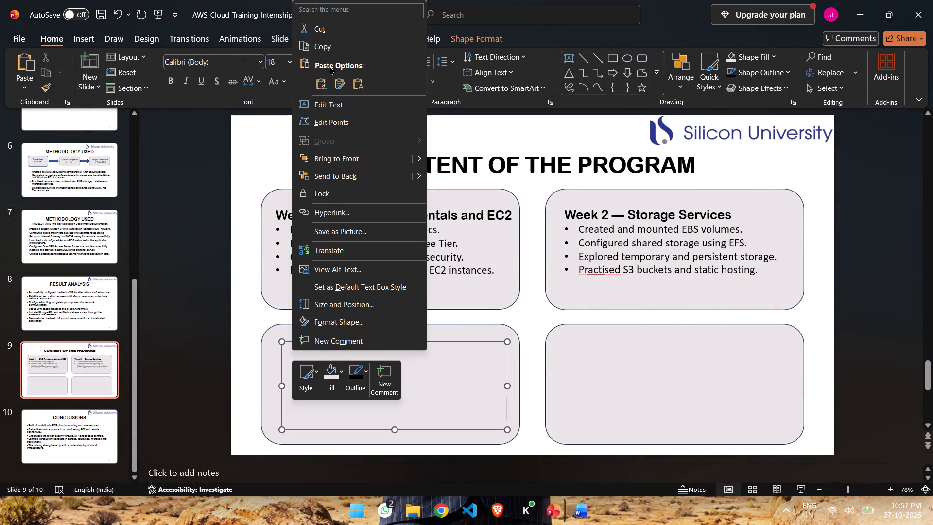
pyautogui.click(353, 84)
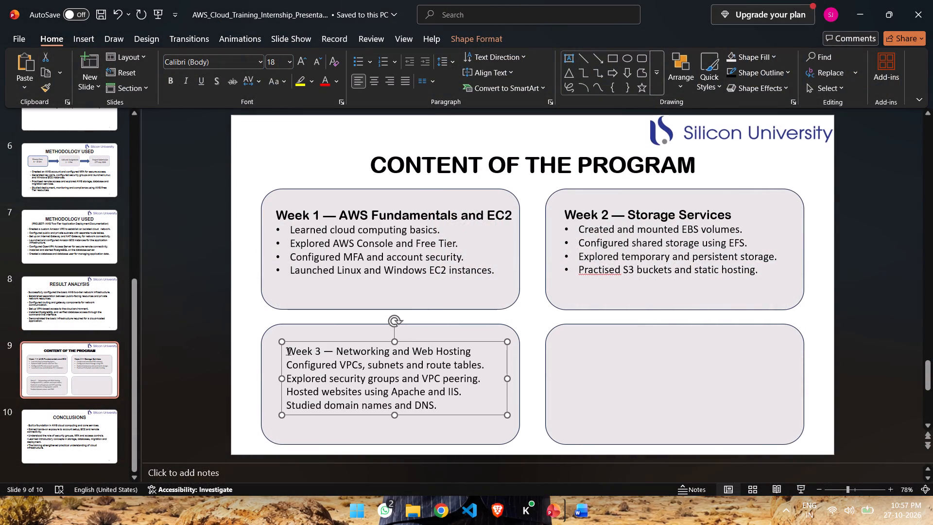
# Format the Week 3 — Networking and Web Hosting heading in Arial Rounded MT Bold at size 20.
pyautogui.moveTo(288, 351); pyautogui.dragTo(468, 353)
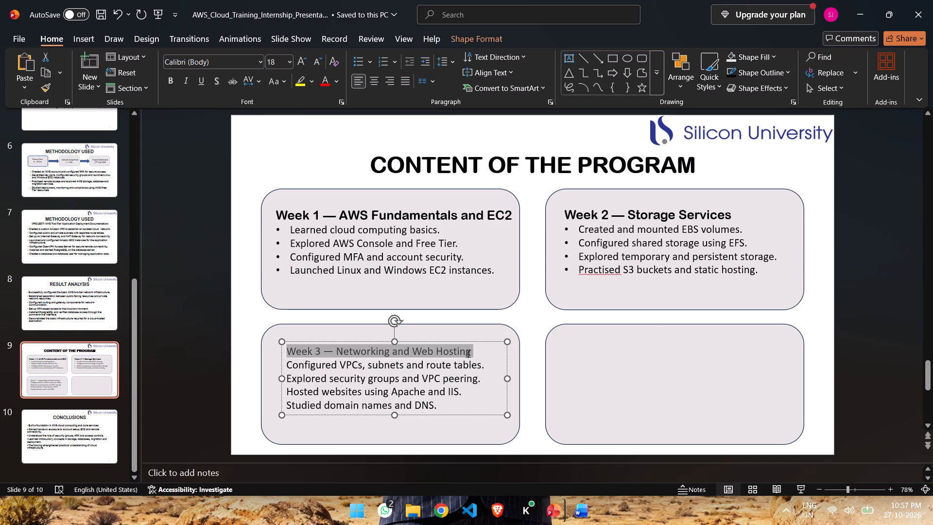
pyautogui.moveTo(468, 353); pyautogui.dragTo(469, 352)
pyautogui.click(556, 317)
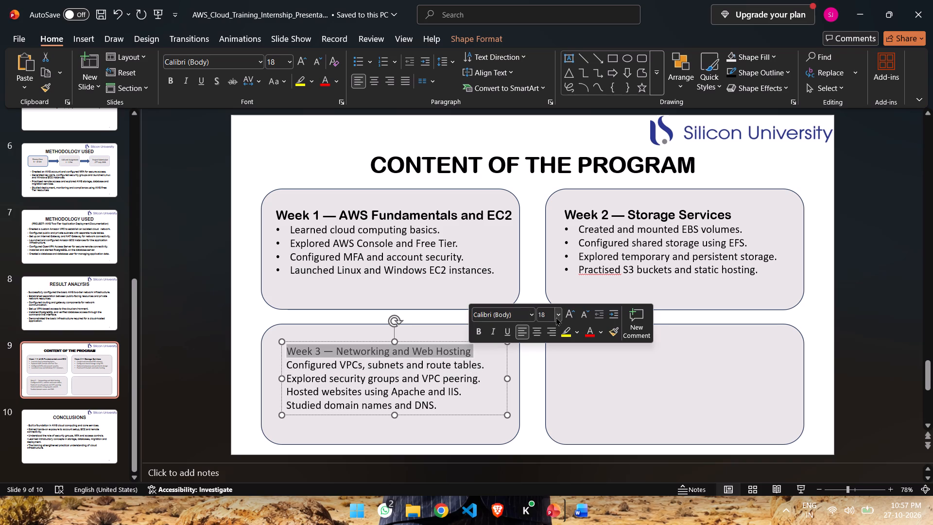
pyautogui.click(553, 145)
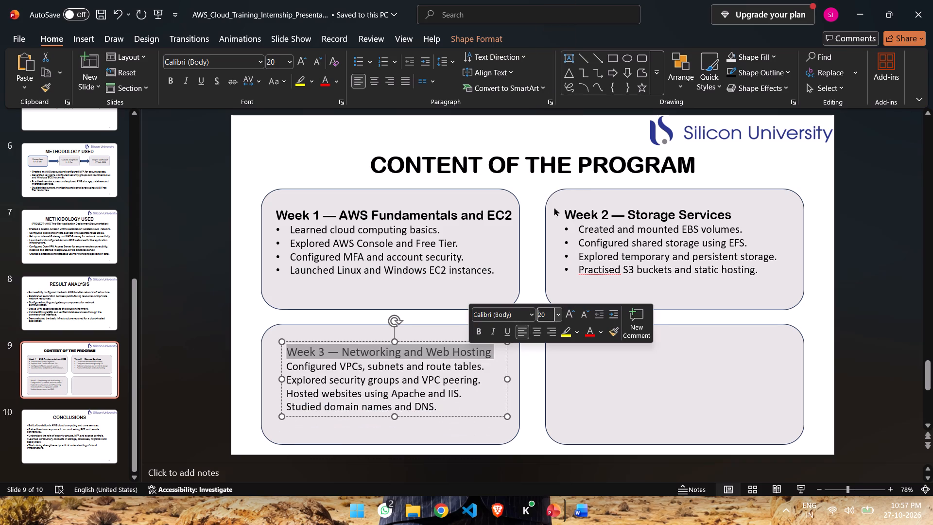
pyautogui.click(523, 312)
pyautogui.click(534, 314)
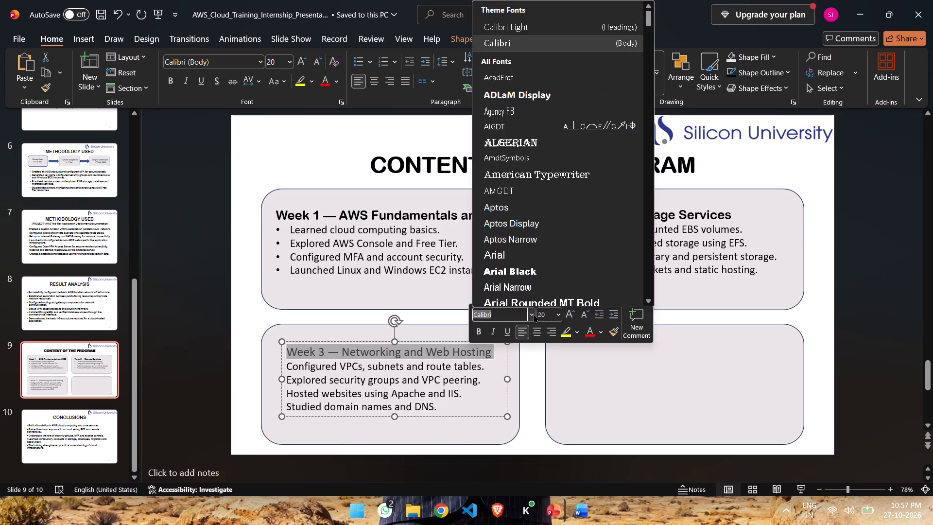
pyautogui.click(542, 299)
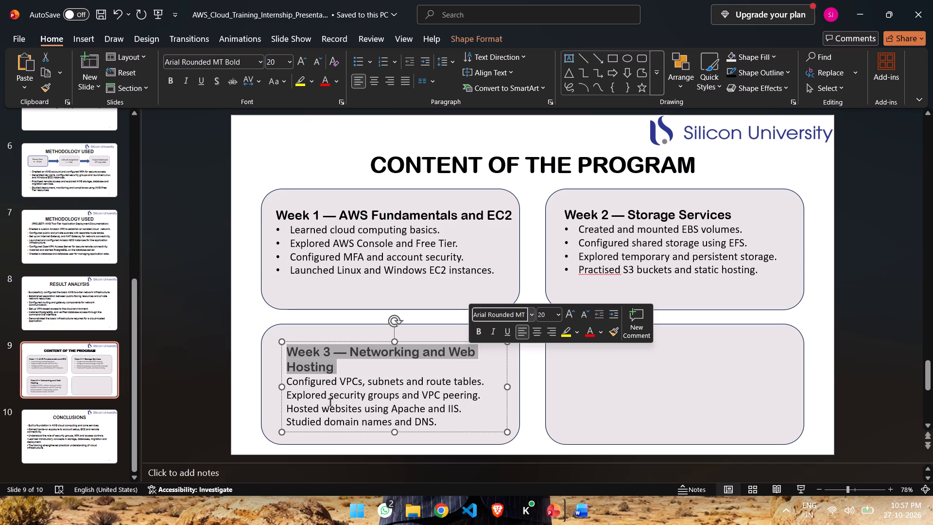
# Apply round bullets to each of the four lines below the Week 3 heading.
pyautogui.click(288, 379)
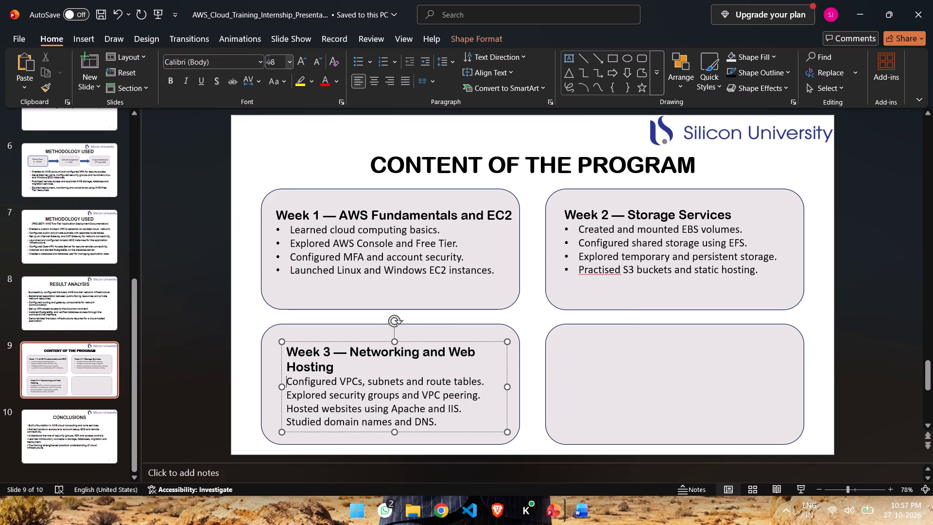
pyautogui.click(357, 63)
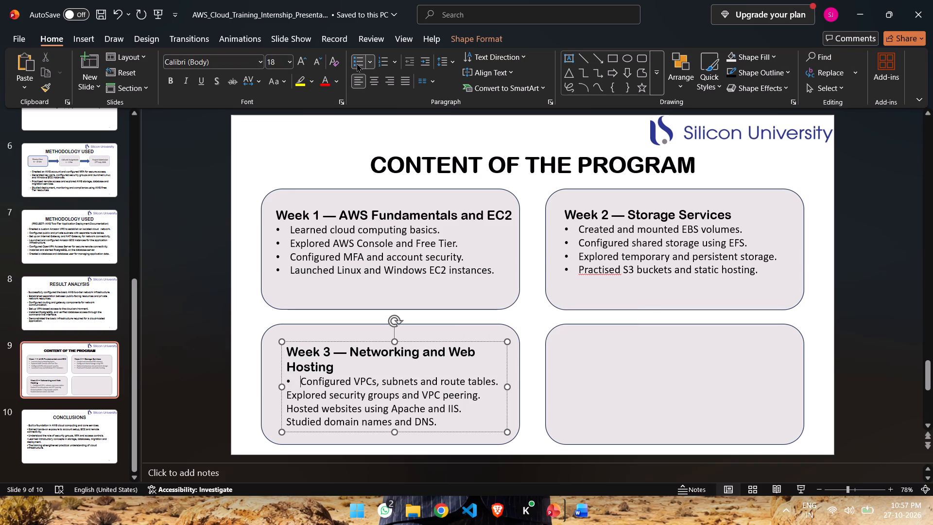
pyautogui.press('Down')
pyautogui.press('Left')
pyautogui.press('Left')
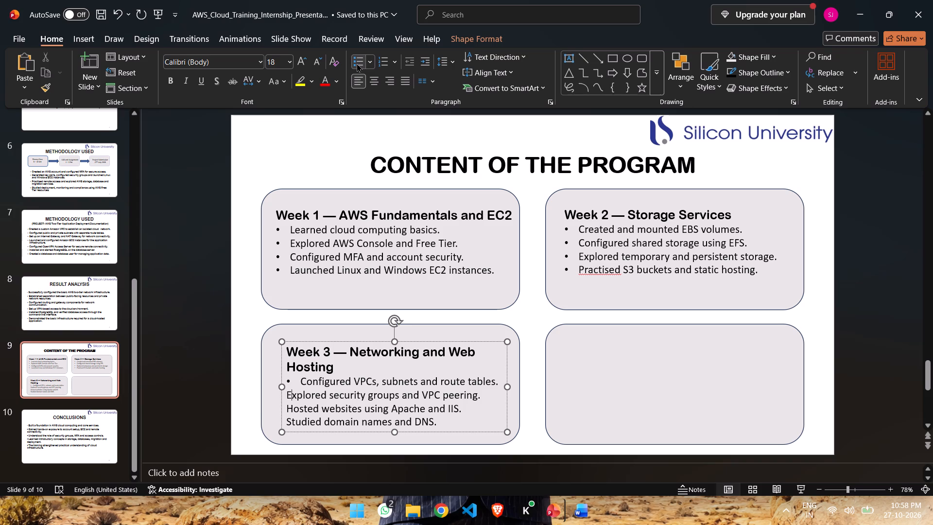
pyautogui.press('Left')
pyautogui.click(357, 63)
pyautogui.press('Down')
pyautogui.press('Left')
pyautogui.press('Left')
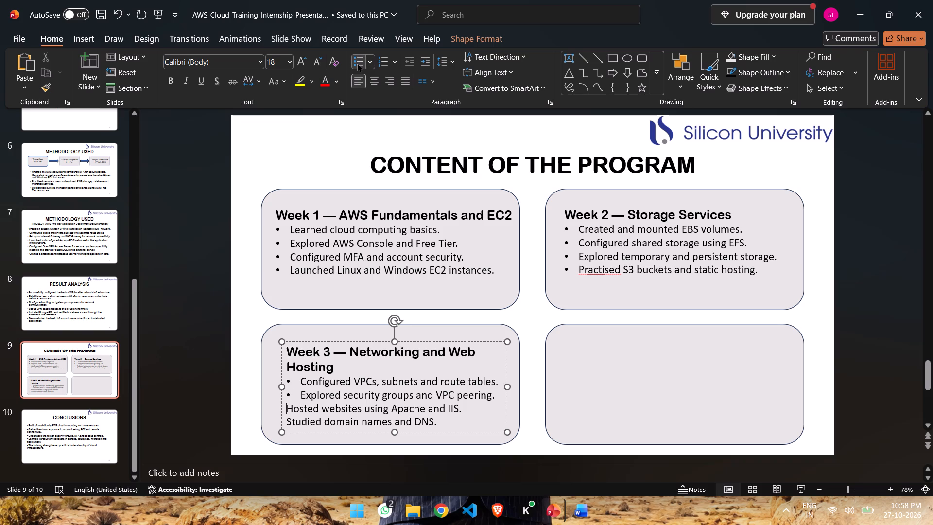
pyautogui.click(357, 63)
pyautogui.press('Left')
pyautogui.press('Left')
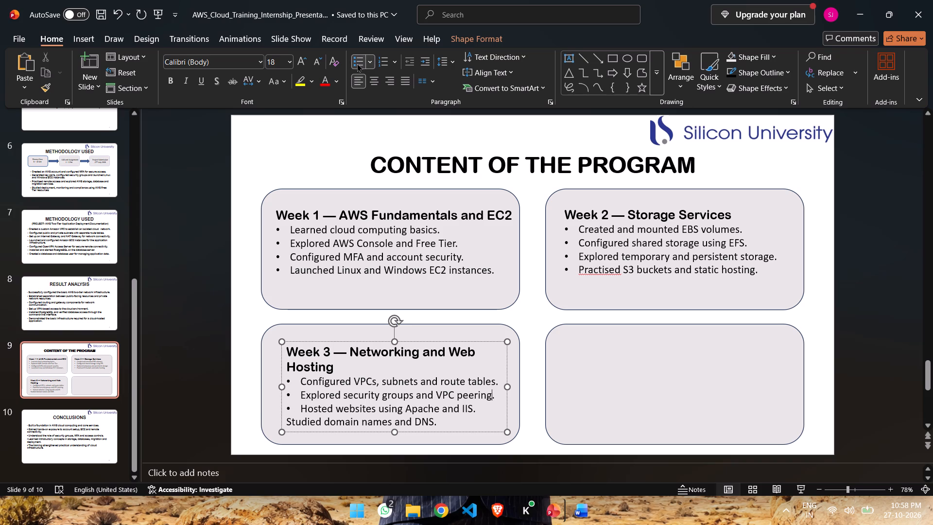
pyautogui.press('Down')
pyautogui.press('Down')
pyautogui.press('Down')
pyautogui.press('Left')
pyautogui.press('Left')
pyautogui.press('Left')
pyautogui.press('Left')
pyautogui.press('Left')
pyautogui.press('Left')
pyautogui.press('Left')
pyautogui.press('Left')
pyautogui.press('Left')
pyautogui.press('Left')
pyautogui.press('Left')
pyautogui.press('Left')
pyautogui.press('Left')
pyautogui.press('Left')
pyautogui.press('Left')
pyautogui.press('Left')
pyautogui.press('Left')
pyautogui.press('Left')
pyautogui.press('Left')
pyautogui.press('Left')
pyautogui.press('Left')
pyautogui.press('Left')
pyautogui.press('Left')
pyautogui.press('Left')
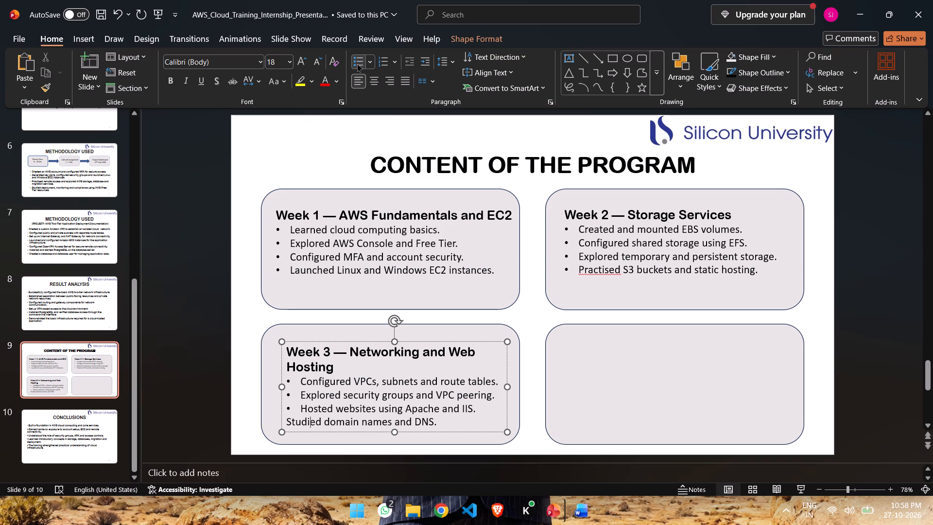
pyautogui.press('Left')
pyautogui.press('Left')
pyautogui.press('Left')
pyautogui.press('Left')
pyautogui.press('Left')
pyautogui.click(357, 63)
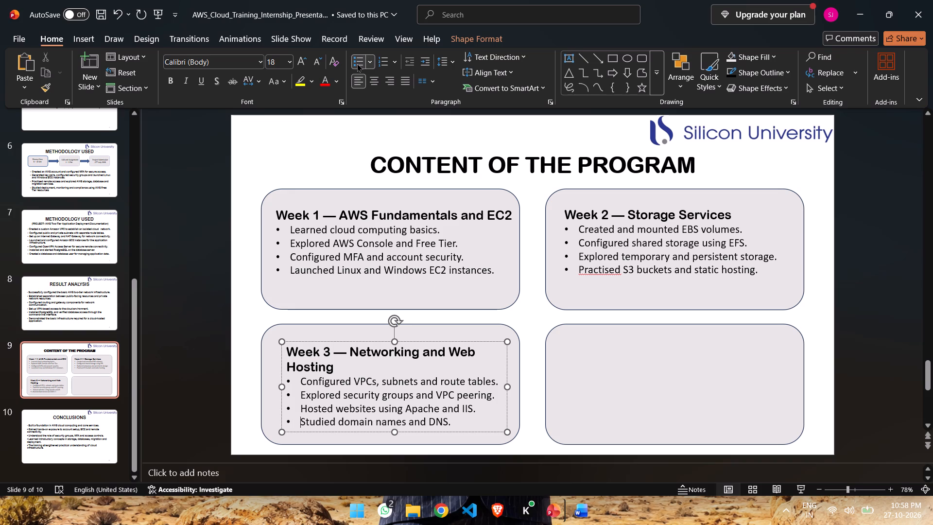
# Move the Week 3 text box slightly up and to the left inside its rounded box, and deselect it.
pyautogui.moveTo(417, 342); pyautogui.dragTo(417, 340)
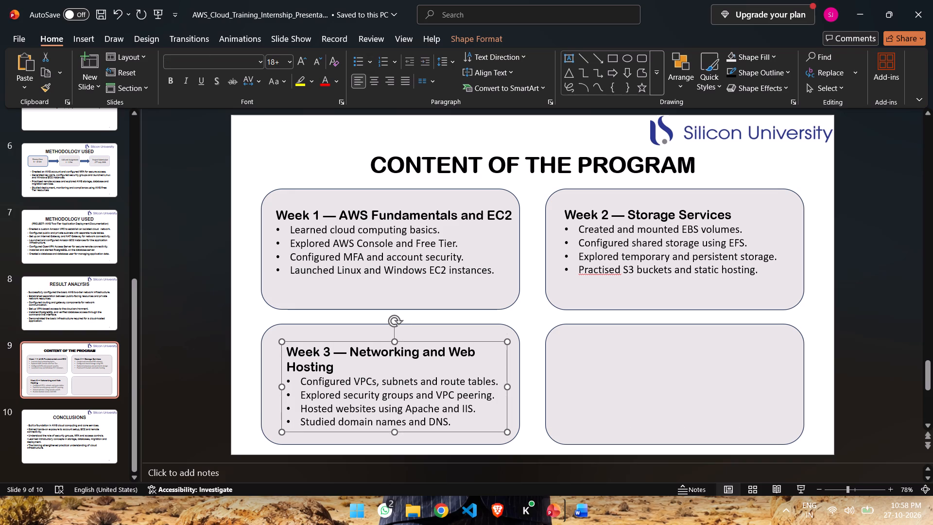
pyautogui.moveTo(417, 340); pyautogui.dragTo(413, 338)
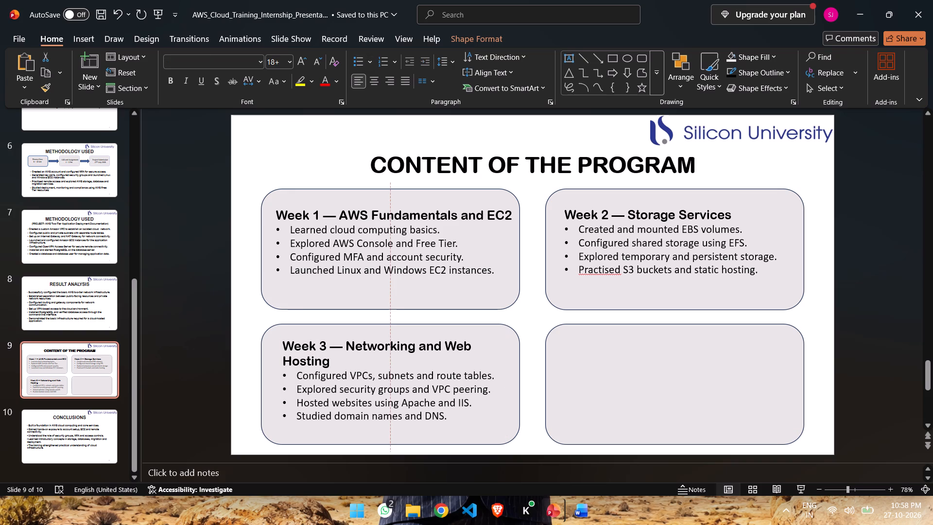
pyautogui.moveTo(413, 338); pyautogui.dragTo(413, 339)
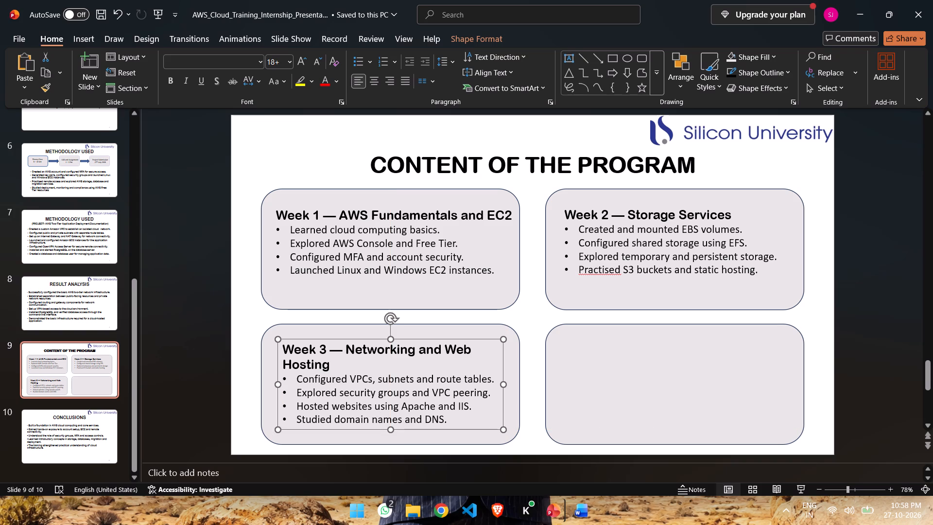
pyautogui.click(433, 314)
pyautogui.click(534, 321)
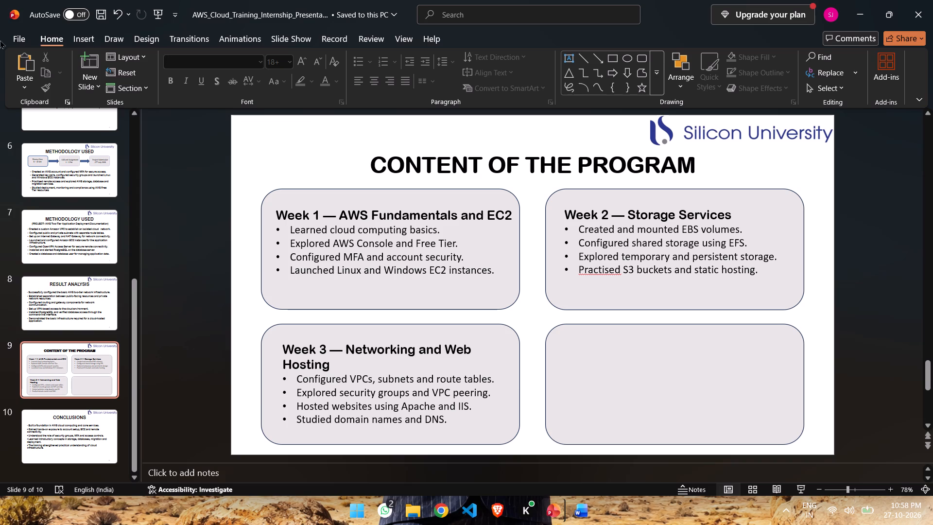
# Draw a text box filling most of the empty rounded box below Week 2.
pyautogui.click(97, 37)
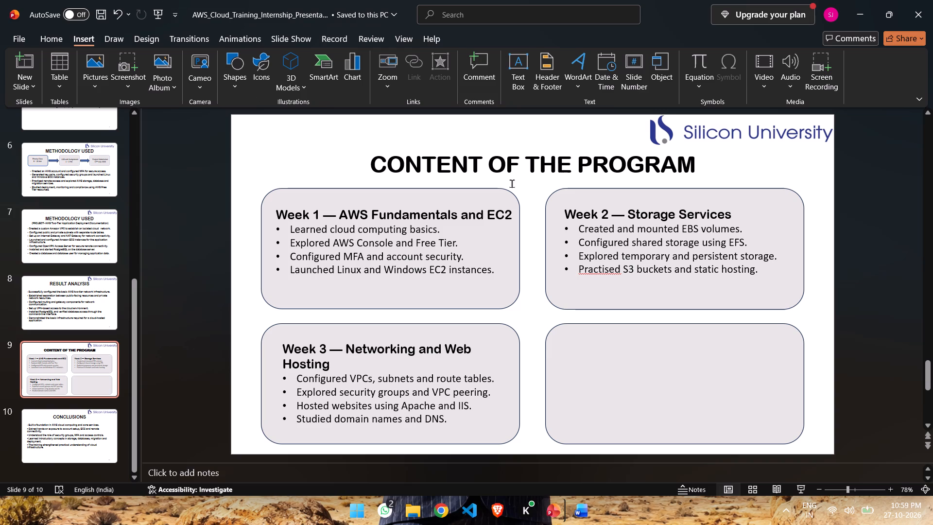
pyautogui.click(520, 82)
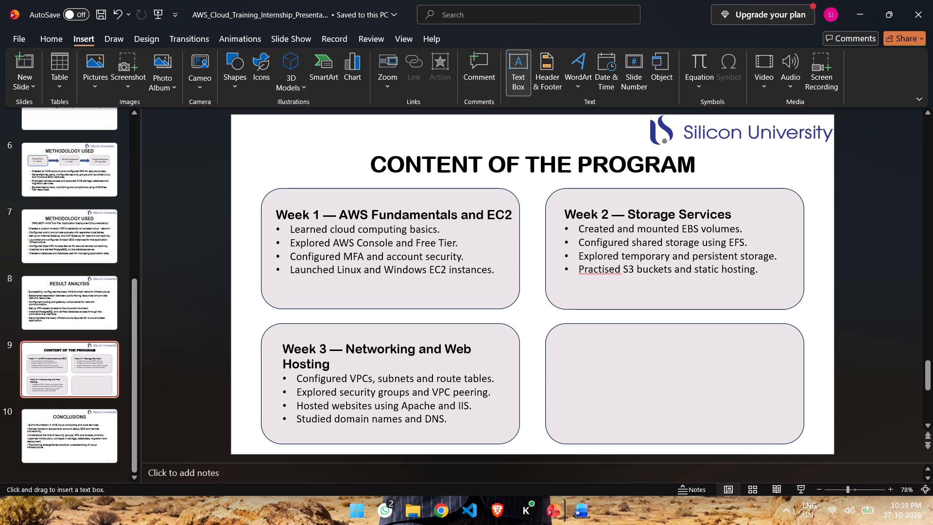
pyautogui.moveTo(563, 340); pyautogui.dragTo(724, 420)
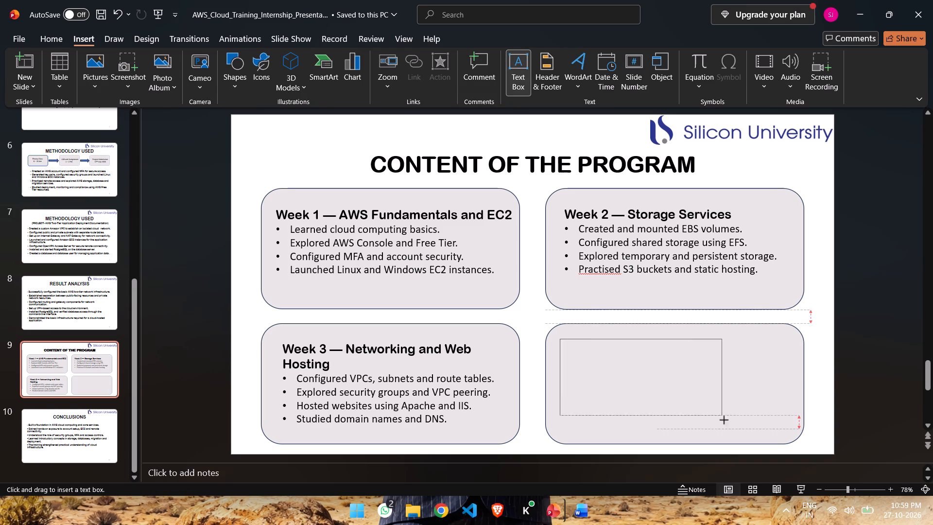
pyautogui.moveTo(724, 420); pyautogui.dragTo(787, 426)
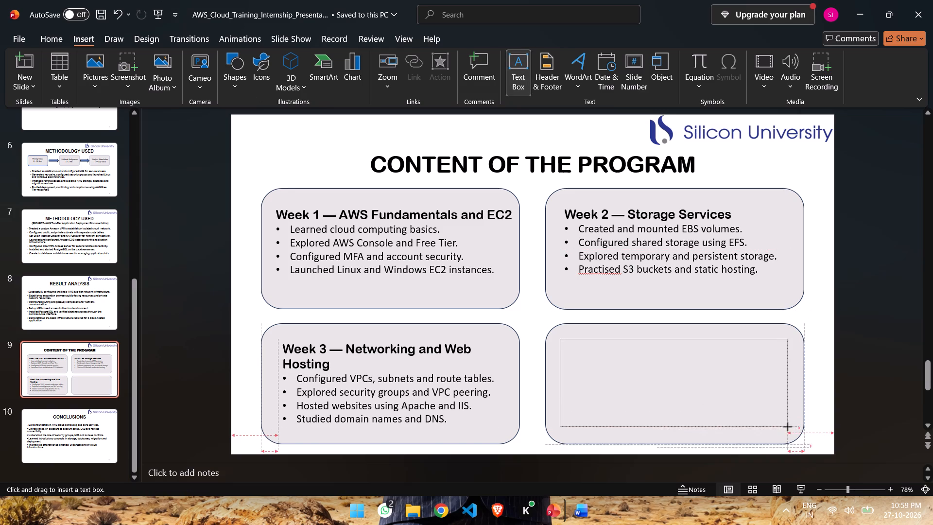
pyautogui.moveTo(787, 426); pyautogui.dragTo(792, 429)
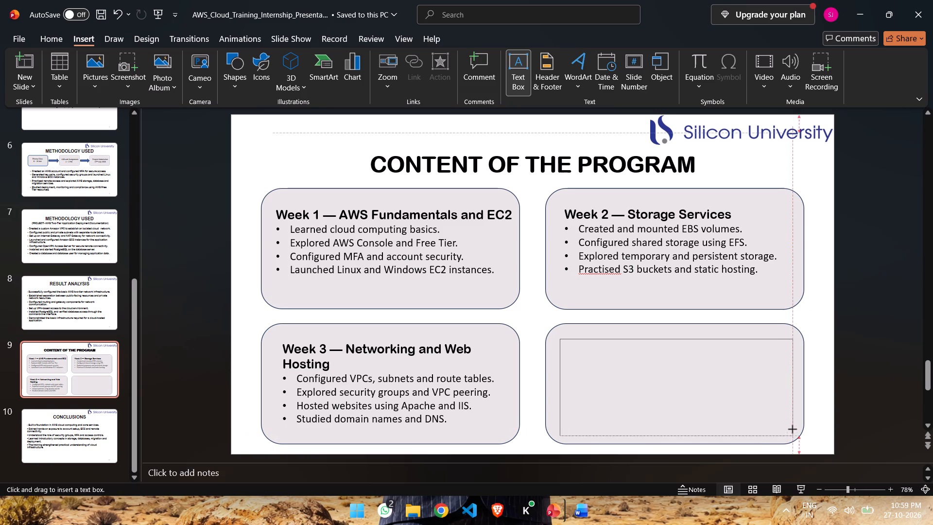
pyautogui.moveTo(792, 429); pyautogui.dragTo(793, 426)
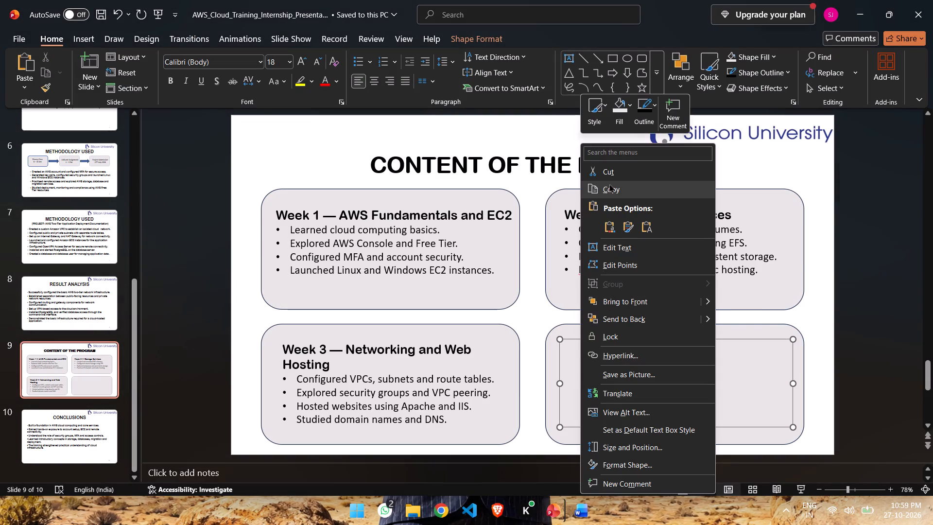
pyautogui.click(641, 230)
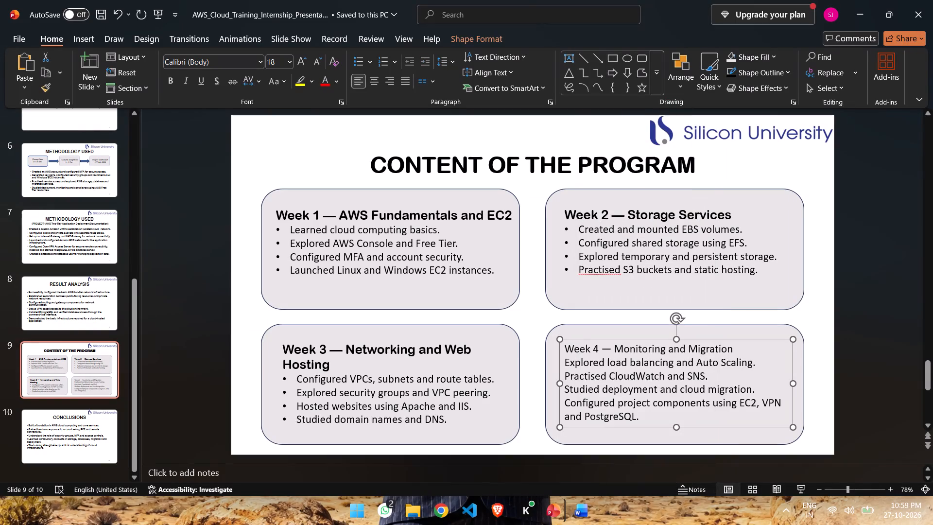
# Format the Week 4 — Monitoring and Migration heading in 20 pt Arial Rounded MT Bold.
pyautogui.moveTo(567, 351); pyautogui.dragTo(722, 364)
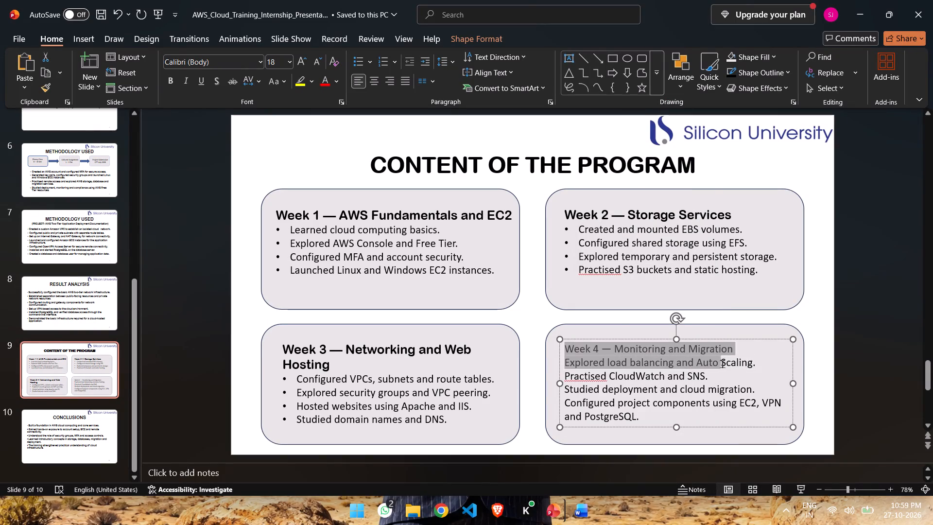
pyautogui.moveTo(722, 364); pyautogui.dragTo(733, 349)
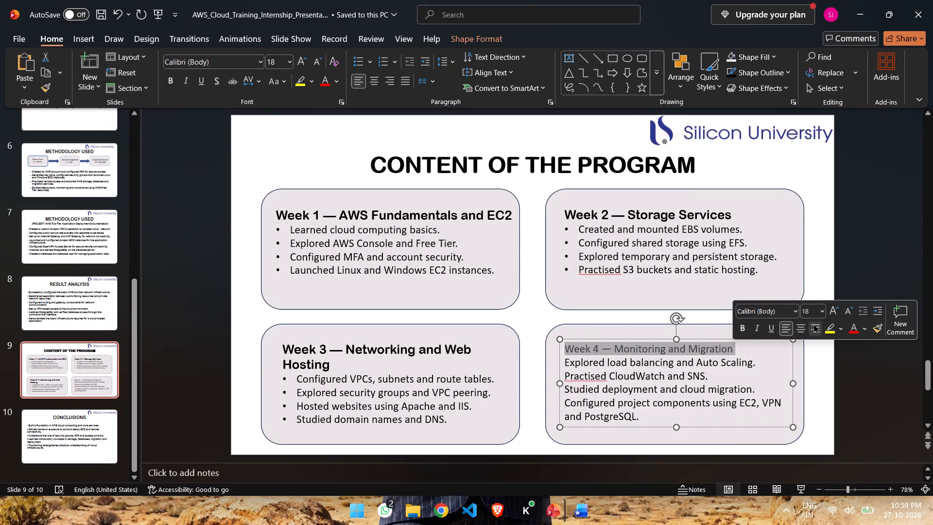
pyautogui.click(820, 314)
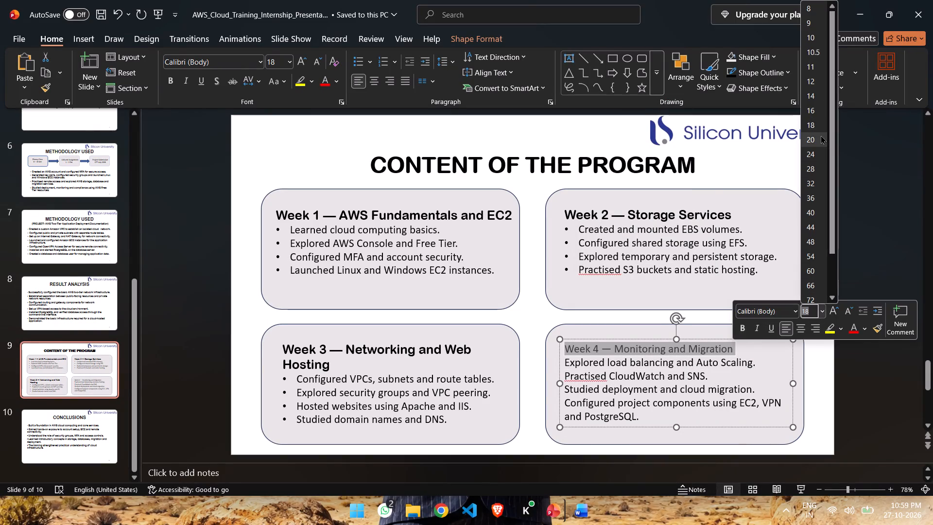
pyautogui.click(820, 136)
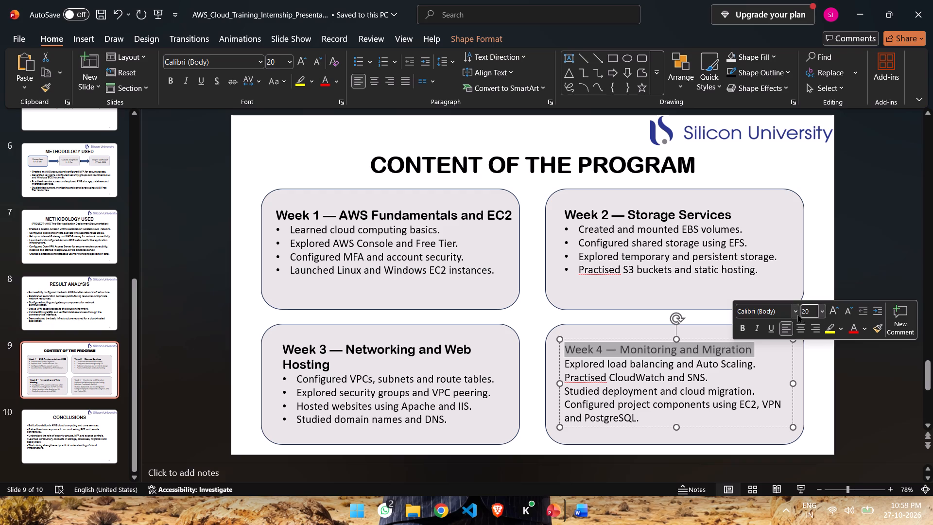
pyautogui.click(797, 314)
pyautogui.scroll(-2, 776, 260)
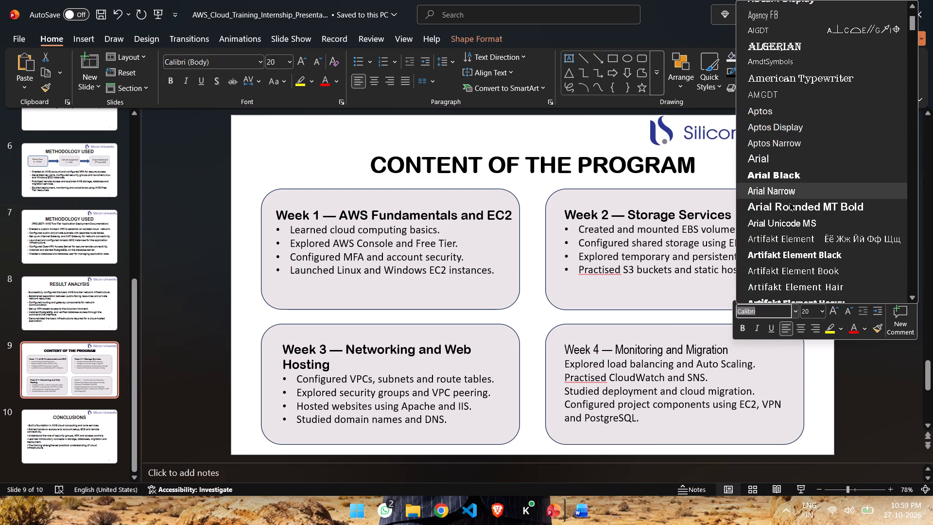
pyautogui.click(789, 207)
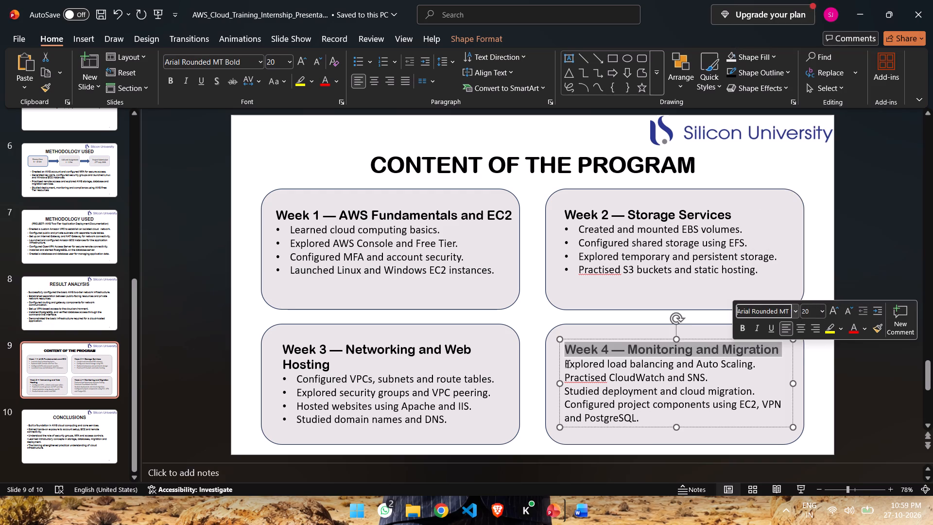
# Apply round bullets to each of the four items below the Week 4 heading.
pyautogui.click(567, 364)
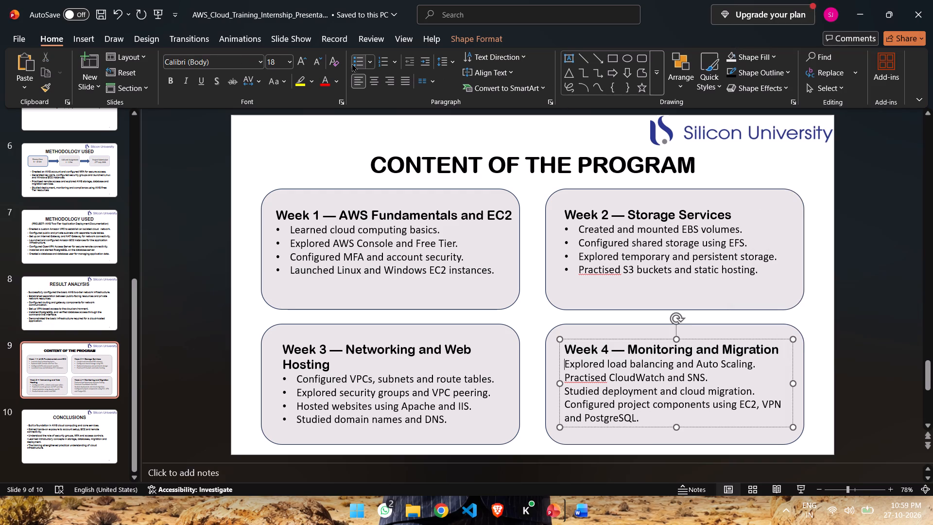
pyautogui.click(353, 64)
pyautogui.press('Down')
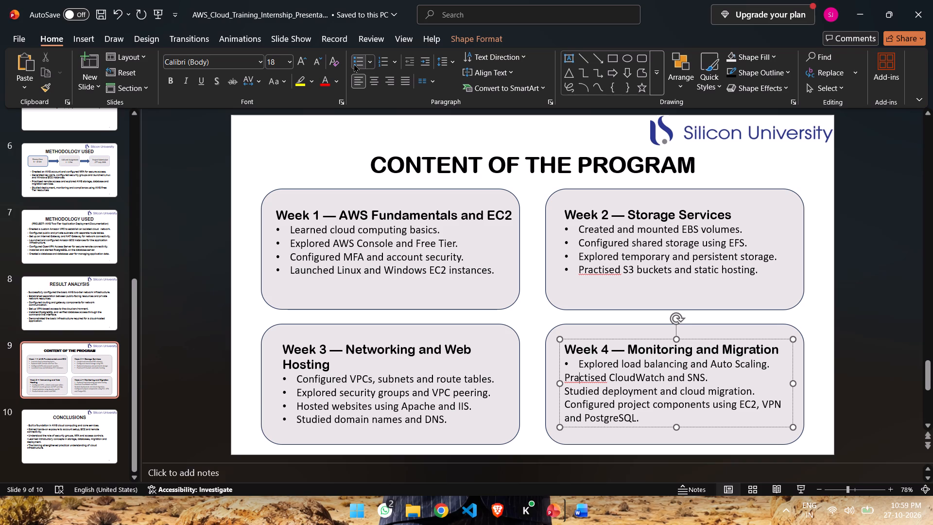
pyautogui.press('Down')
pyautogui.press('Up')
pyautogui.press('Left')
pyautogui.press('Left')
pyautogui.press('Left')
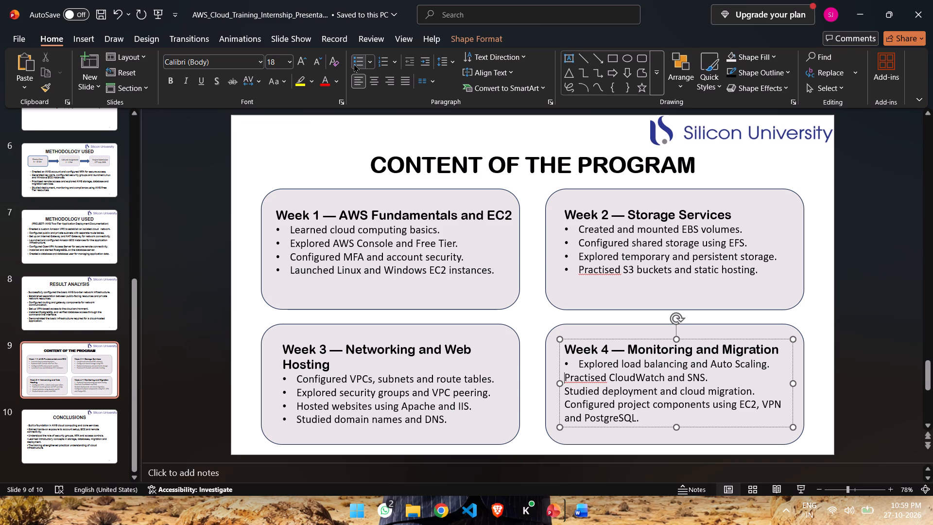
pyautogui.click(354, 64)
pyautogui.press('Down')
pyautogui.press('Left')
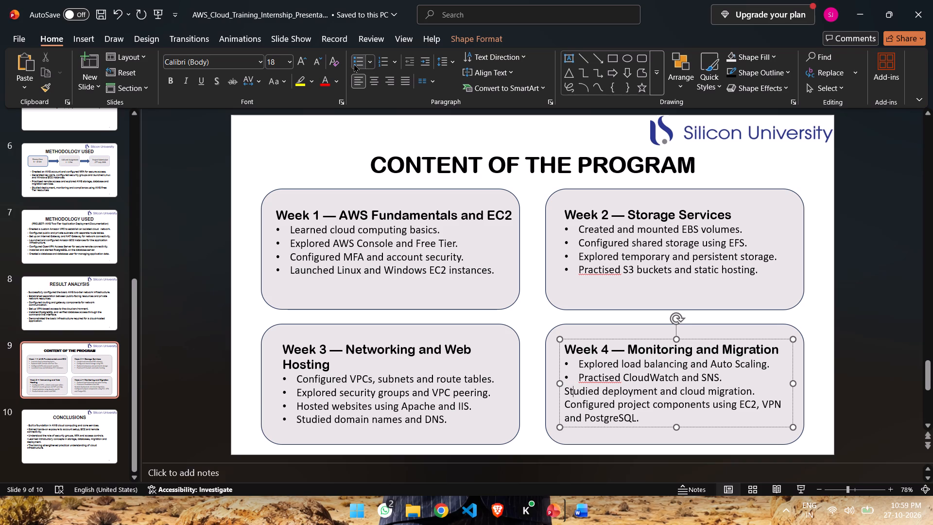
pyautogui.press('Left')
pyautogui.press('Left')
pyautogui.click(354, 64)
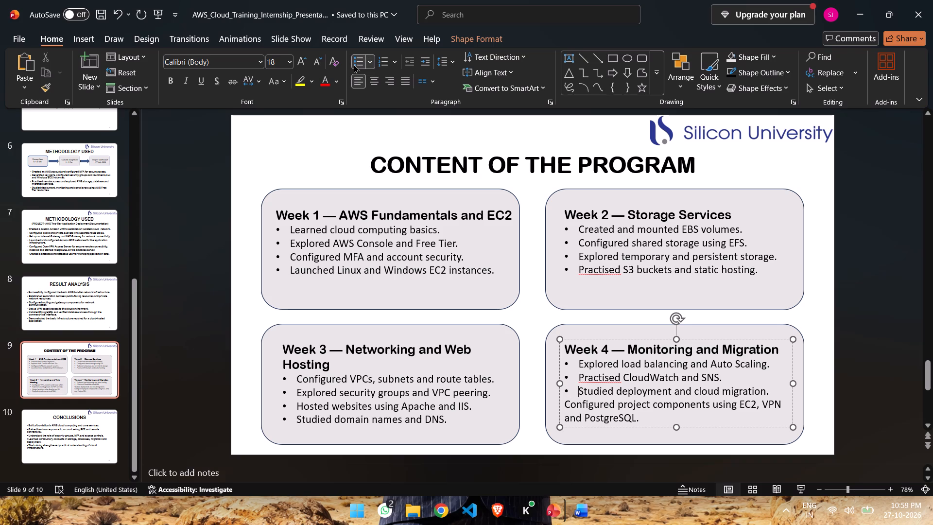
pyautogui.press('Down')
pyautogui.press('Left')
pyautogui.press('Left')
pyautogui.click(354, 64)
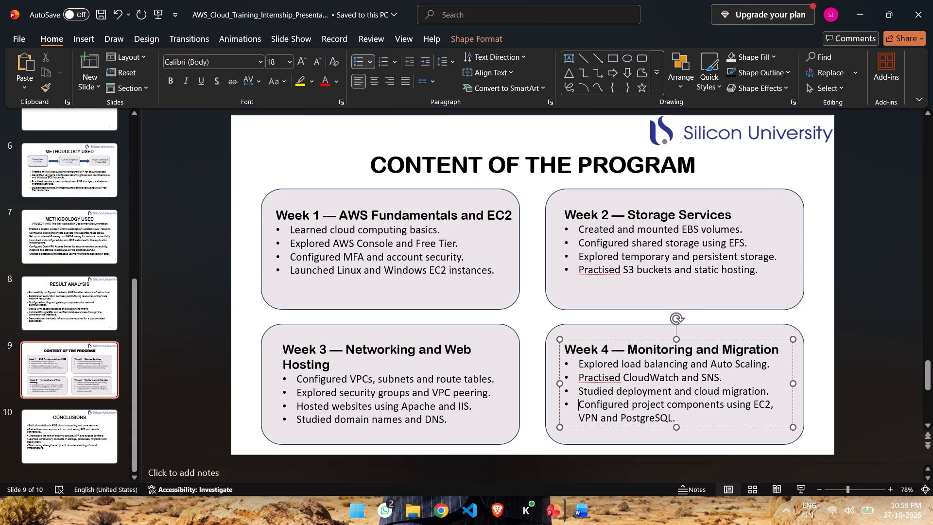
# Shift the Week 4 text box slightly up inside its rounded box and deselect it.
pyautogui.click(767, 332)
pyautogui.click(676, 367)
pyautogui.click(641, 338)
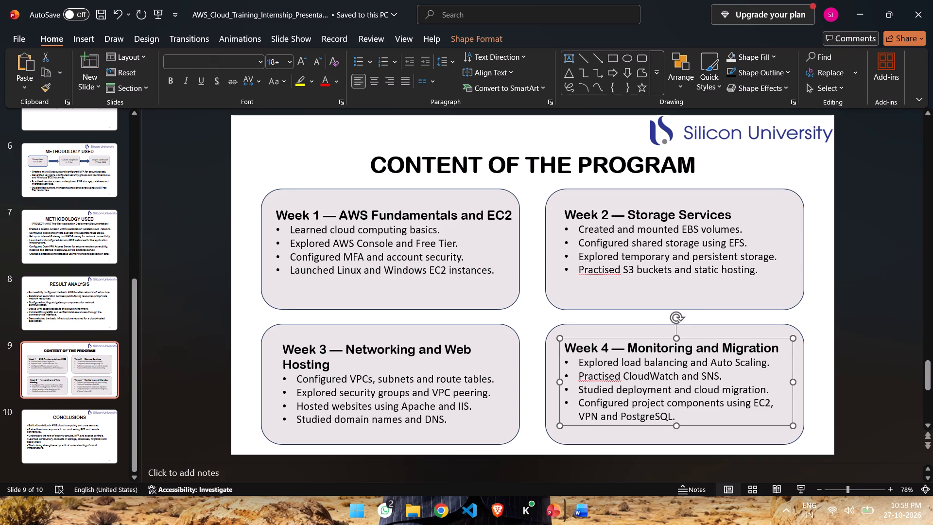
pyautogui.click(823, 312)
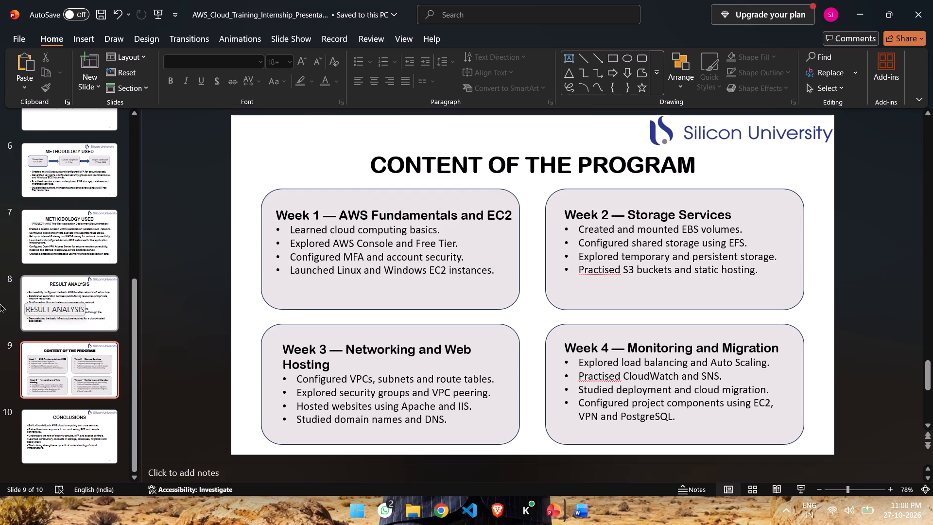
# Reorder the slides so that RESULT ANALYSIS comes directly after the four-week CONTENT OF THE PROGRAM slide.
pyautogui.moveTo(101, 291); pyautogui.dragTo(105, 356)
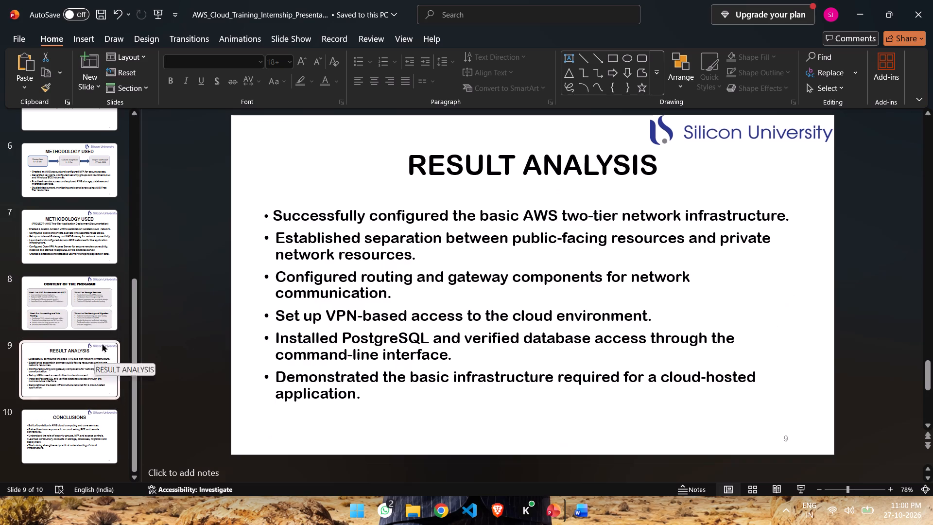
# Review the presentation's slides from CONCLUSIONS back to the three-box CONTENT OF THE PROGRAM slide, checking their titles, content and order.
pyautogui.click(81, 439)
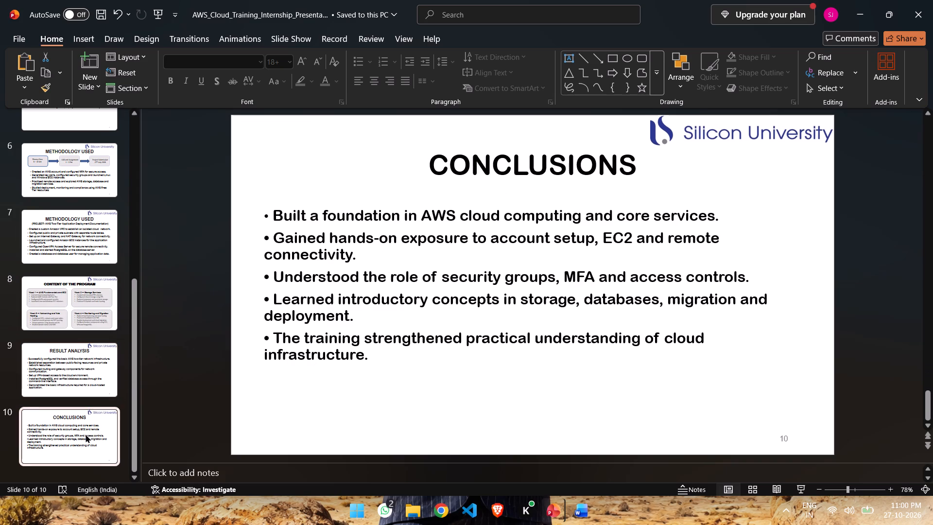
pyautogui.click(85, 371)
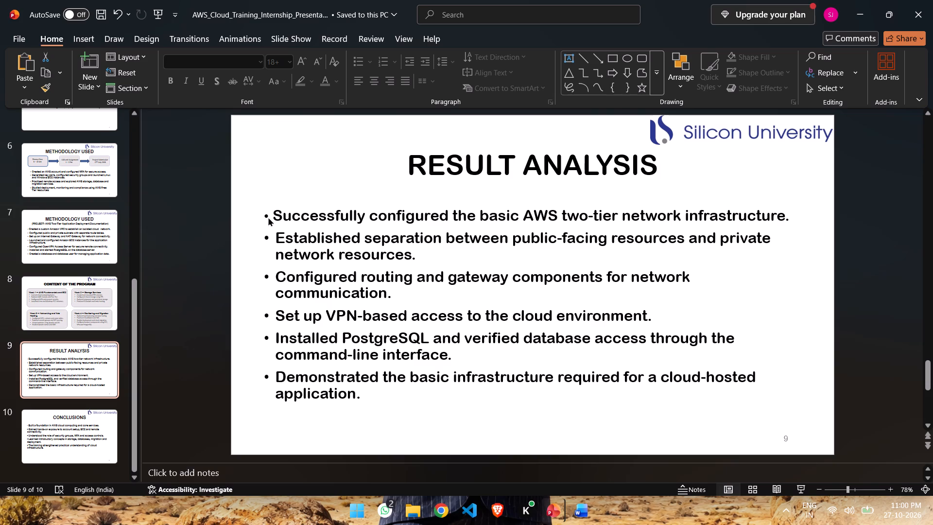
pyautogui.click(81, 294)
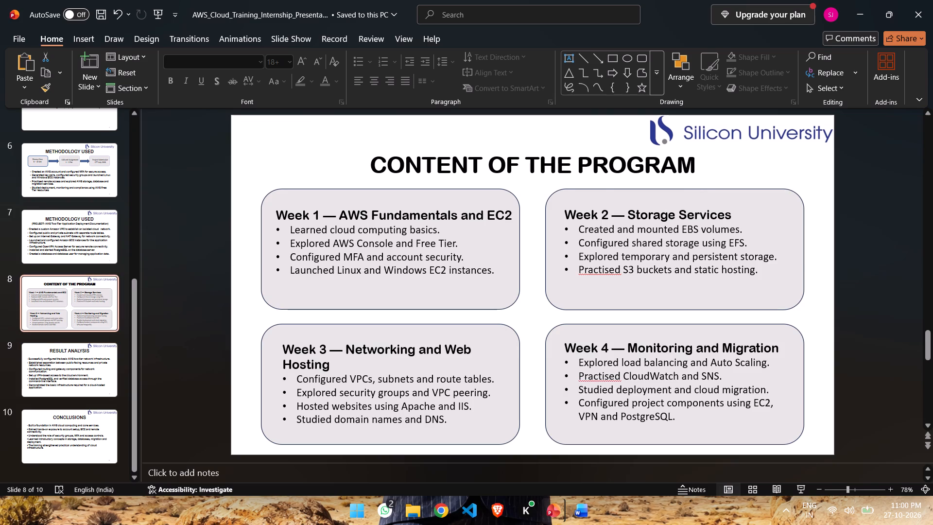
pyautogui.click(47, 220)
pyautogui.click(51, 152)
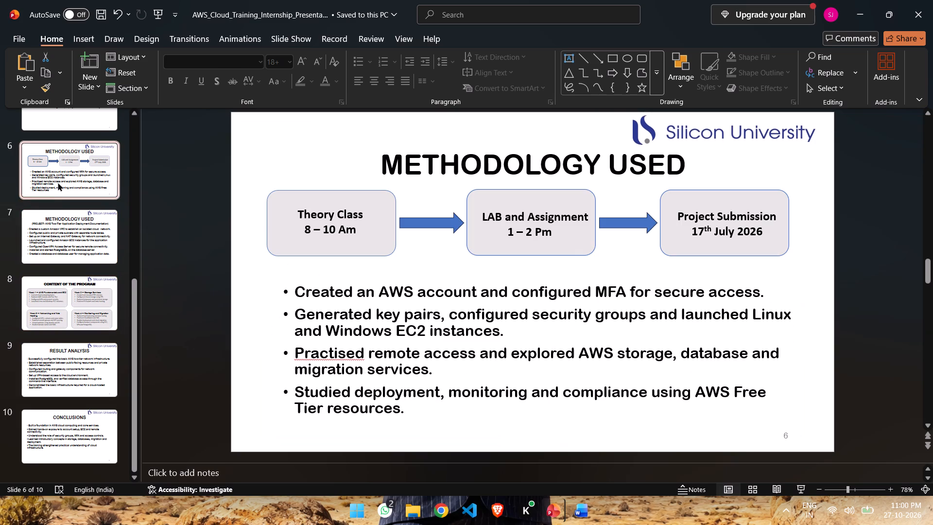
pyautogui.scroll(3, 56, 233)
pyautogui.moveTo(64, 223); pyautogui.dragTo(69, 218)
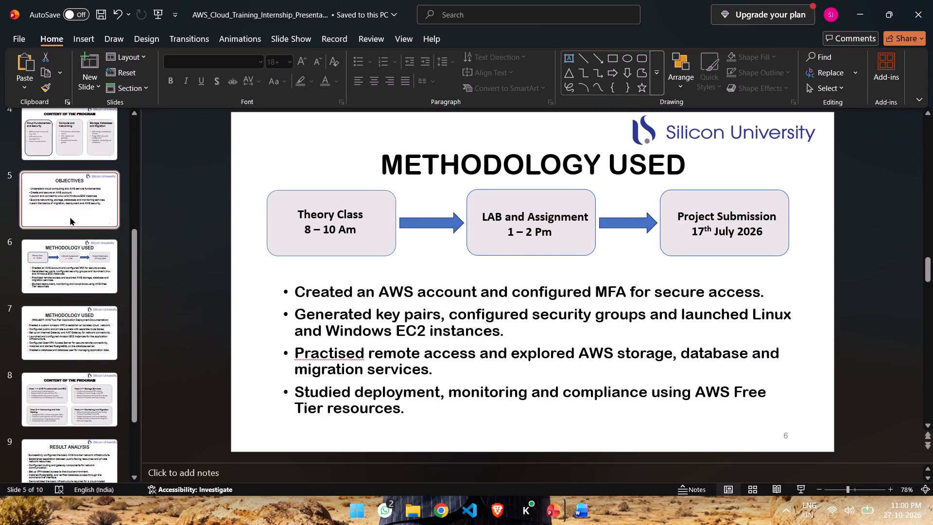
pyautogui.click(67, 211)
pyautogui.scroll(3, 69, 210)
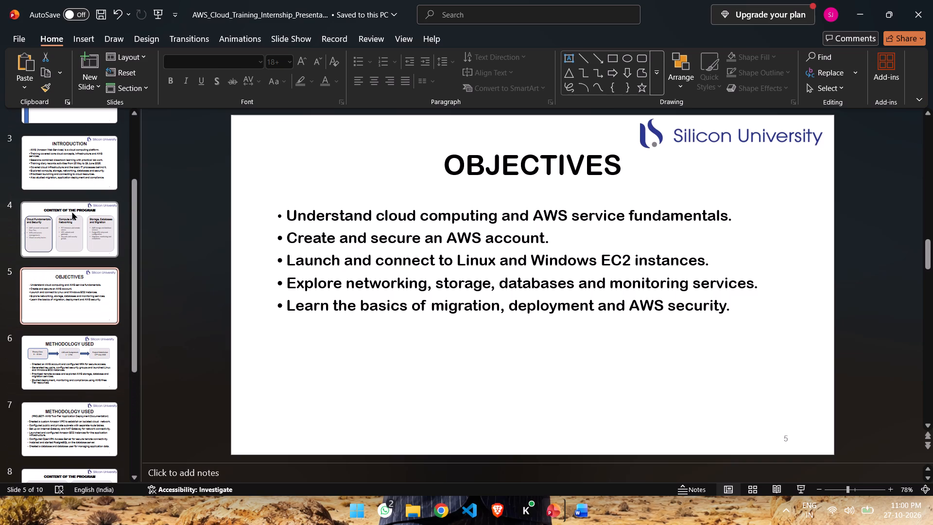
pyautogui.click(73, 211)
pyautogui.click(82, 163)
pyautogui.click(95, 213)
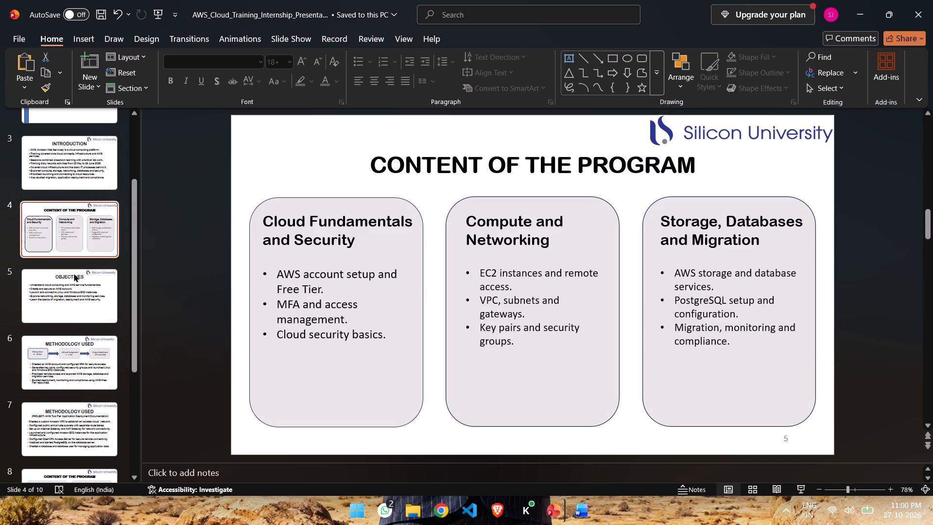
pyautogui.click(74, 282)
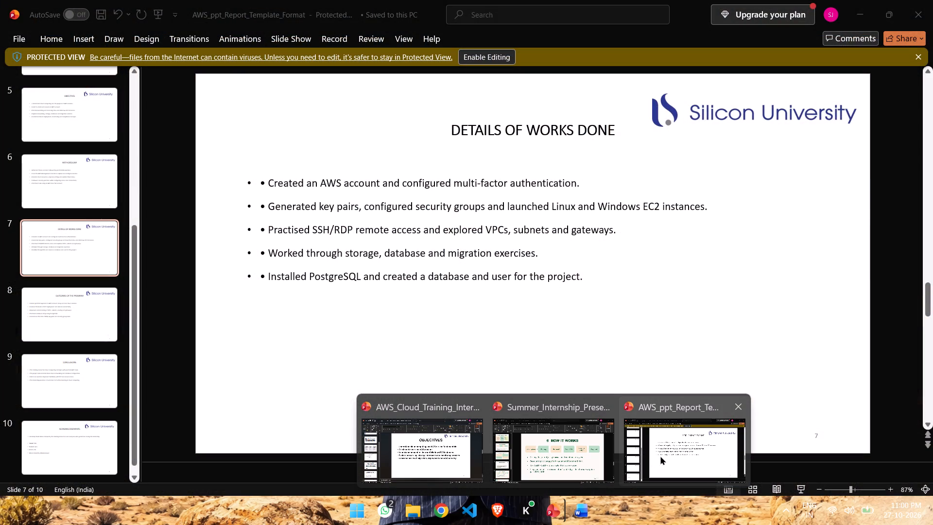
# Switch to the AWS_ppt_Report_Template_Format presentation and compare its DETAILS OF WORKS DONE and OUTCOMES OF THE PROGRAM slides.
pyautogui.click(660, 456)
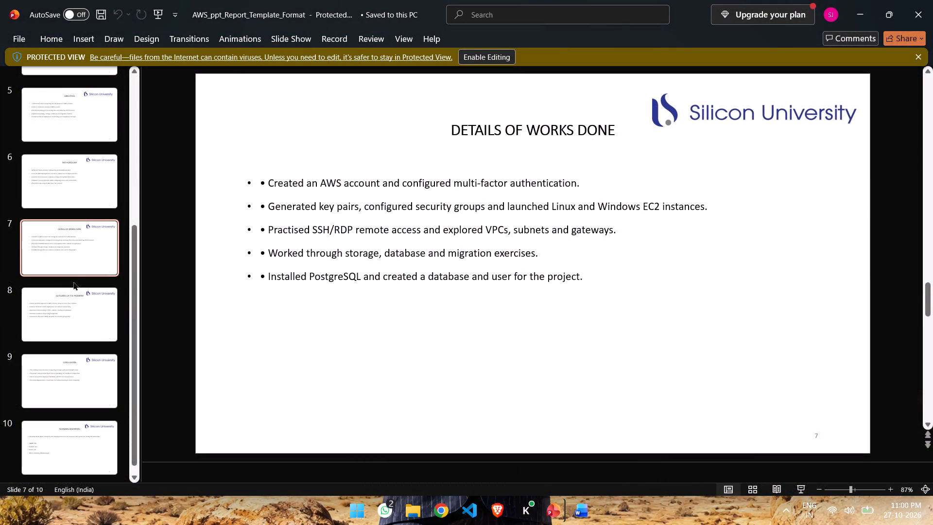
pyautogui.click(54, 198)
pyautogui.moveTo(68, 234); pyautogui.dragTo(72, 242)
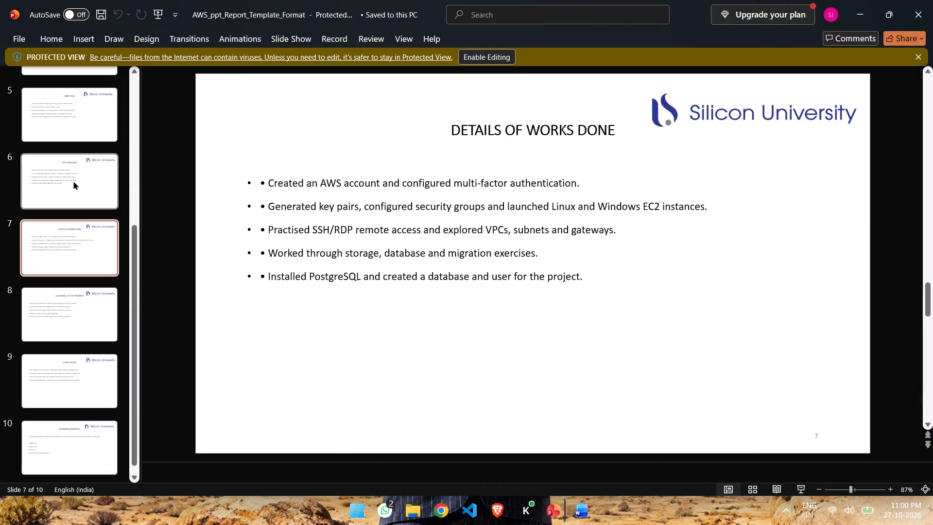
pyautogui.click(73, 337)
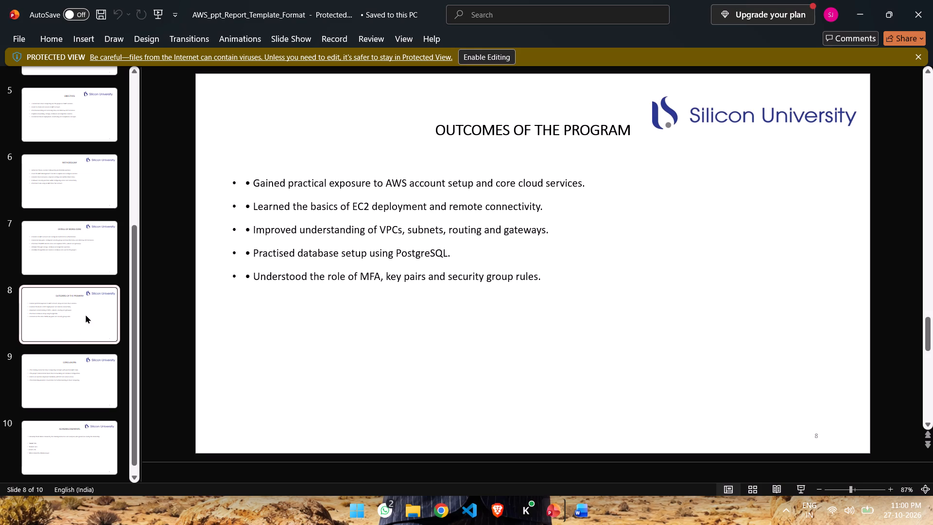
pyautogui.click(87, 268)
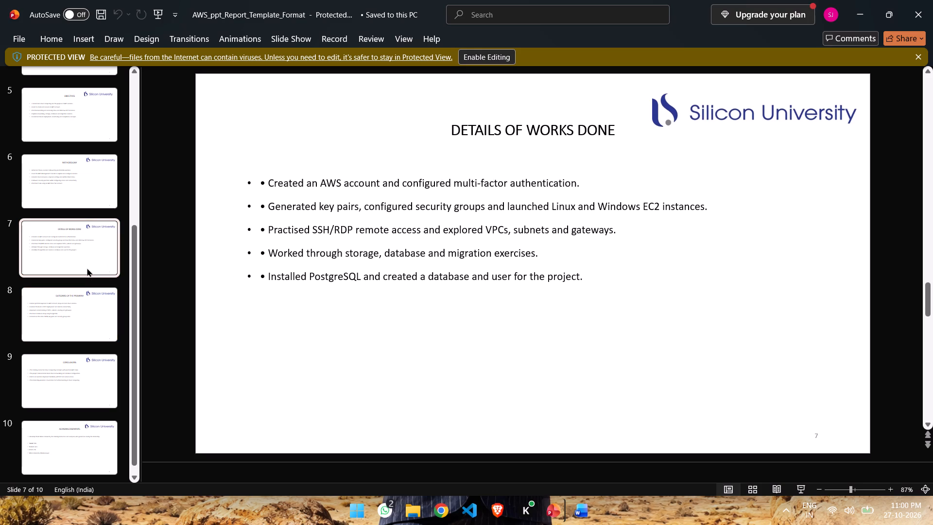
pyautogui.click(77, 308)
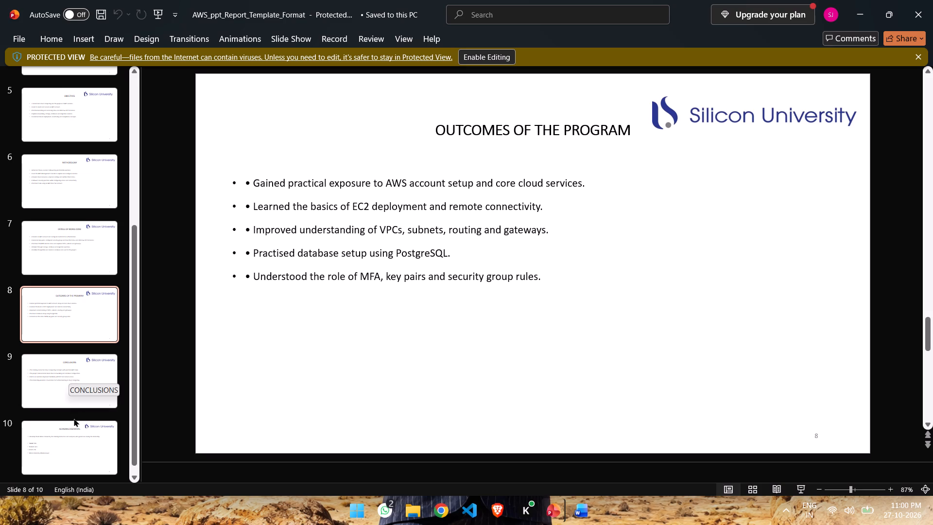
pyautogui.click(82, 305)
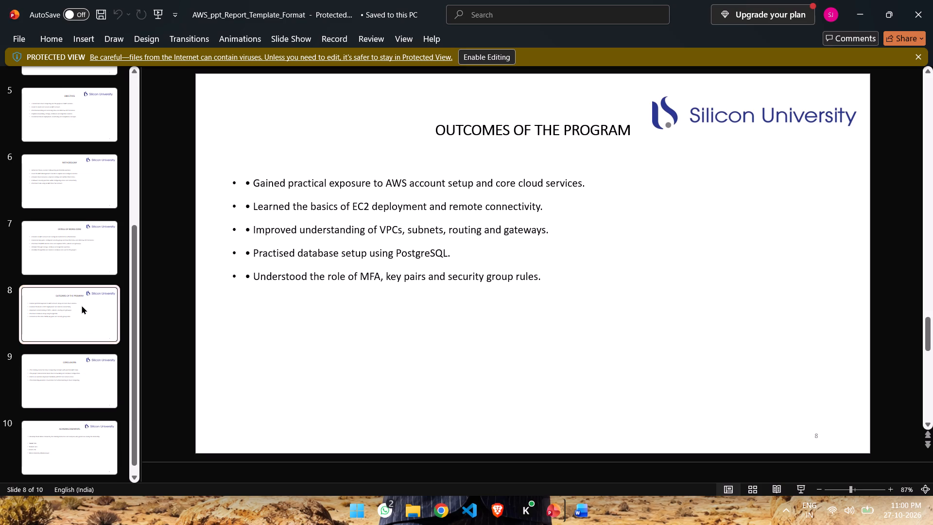
pyautogui.click(56, 243)
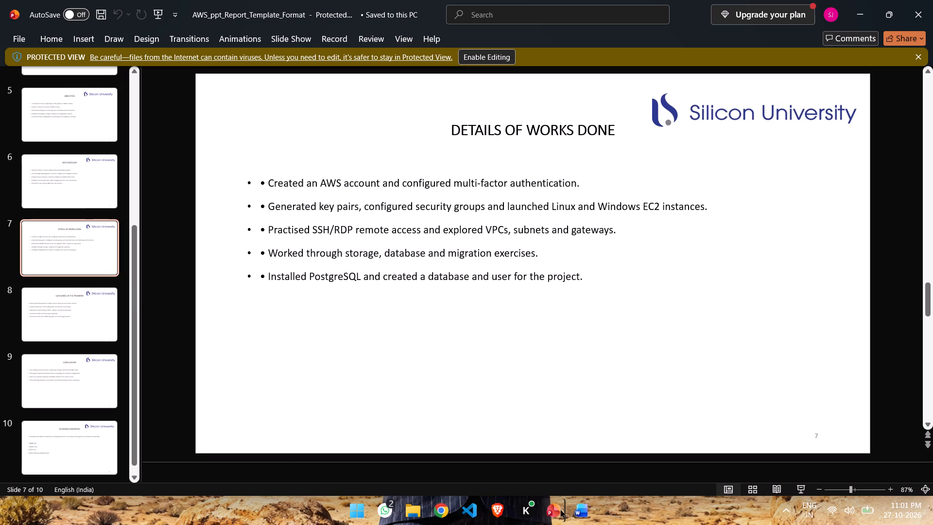
# Switch to the AWS_Cloud_Training_Internship presentation and clear the title of the four-week CONTENT OF THE PROGRAM slide.
pyautogui.click(456, 459)
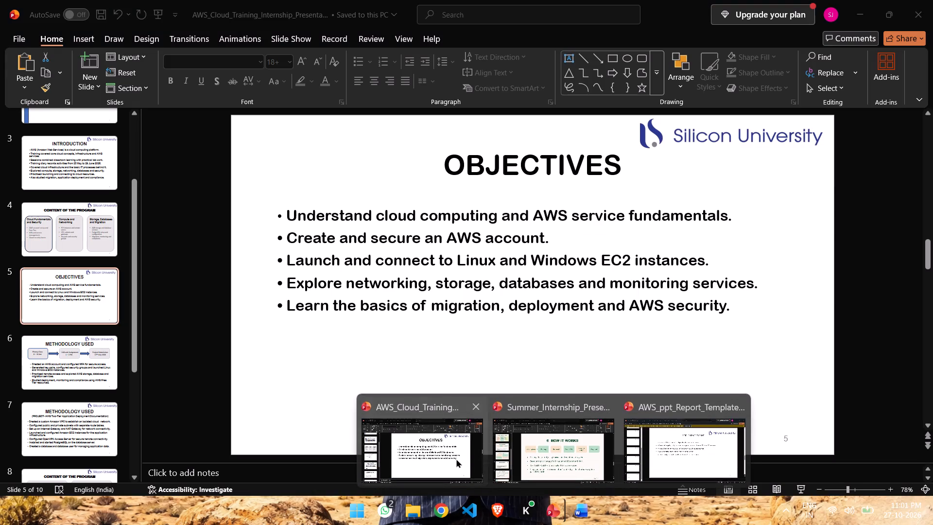
pyautogui.scroll(-8, 91, 377)
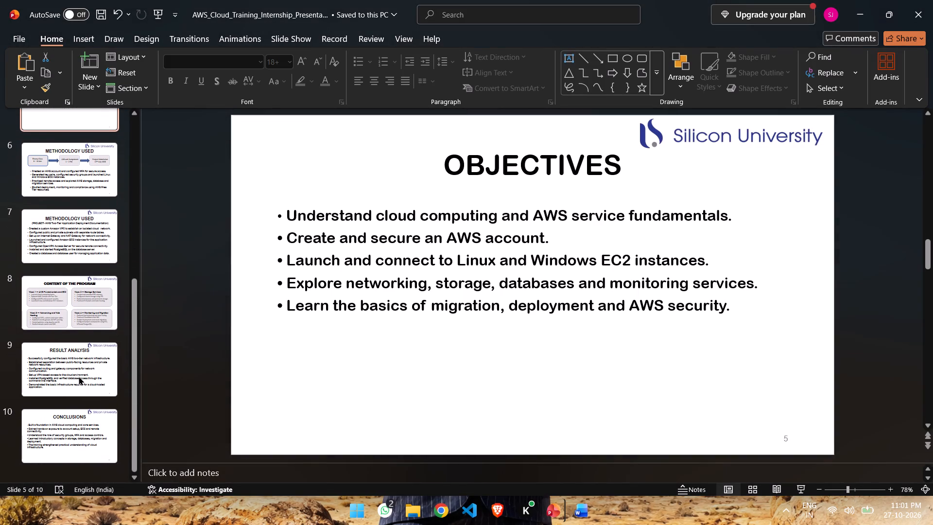
pyautogui.click(60, 300)
pyautogui.click(708, 166)
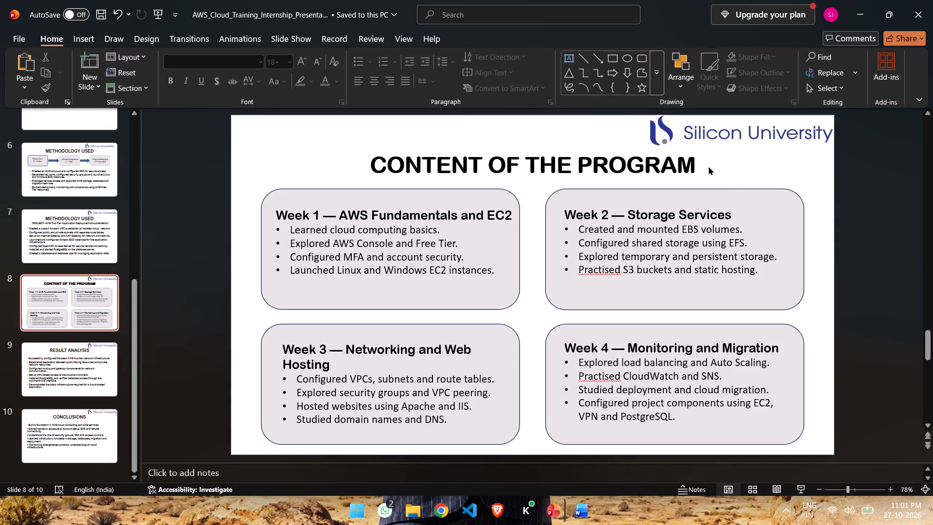
pyautogui.click(699, 164)
pyautogui.click(657, 154)
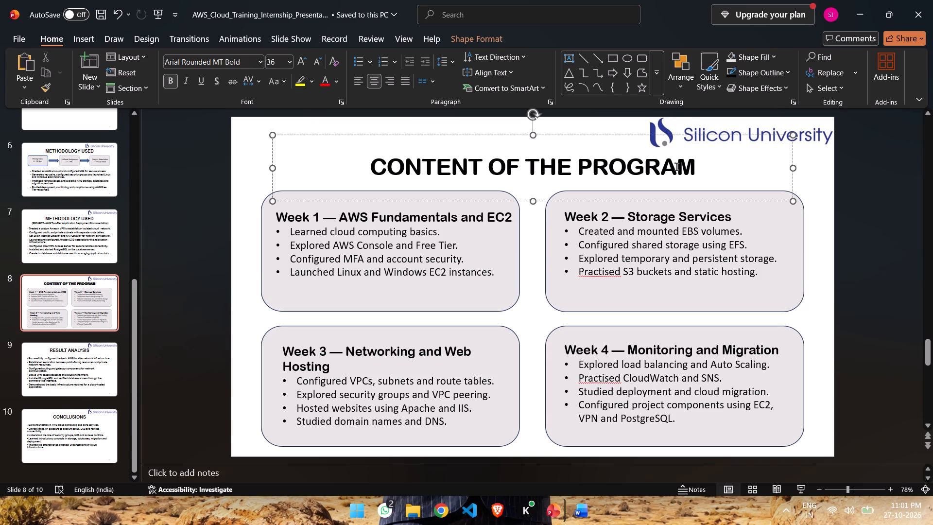
pyautogui.press('Right')
pyautogui.press('Right')
pyautogui.press('Right')
pyautogui.press('BackSpace')
pyautogui.press('BackSpace')
pyautogui.press('BackSpace')
pyautogui.press('BackSpace')
pyautogui.press('BackSpace')
pyautogui.press('BackSpace')
pyautogui.press('BackSpace')
pyautogui.press('BackSpace')
pyautogui.press('BackSpace')
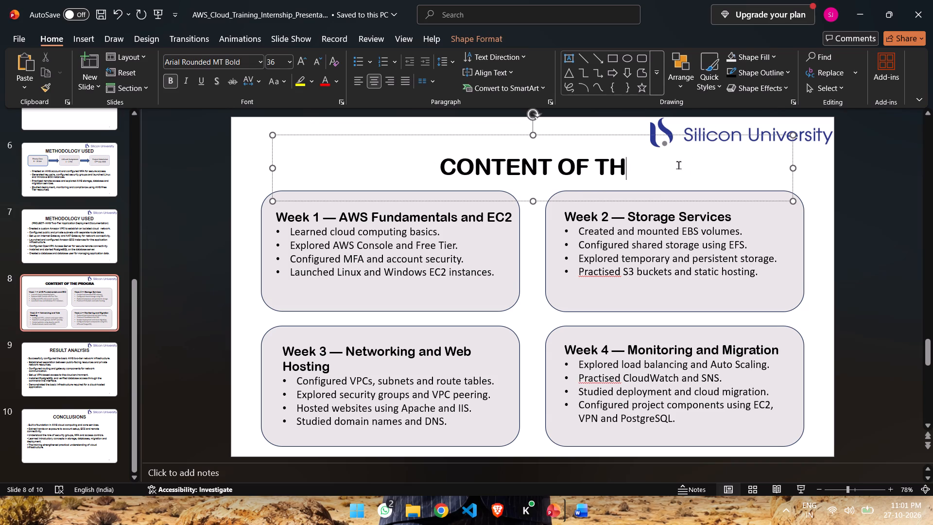
pyautogui.press('BackSpace')
pyautogui.press('BackSpace')
pyautogui.press('BackSpace')
pyautogui.press('BackSpace')
pyautogui.press('BackSpace')
pyautogui.press('BackSpace')
pyautogui.press('BackSpace')
pyautogui.press('BackSpace')
pyautogui.press('BackSpace')
pyautogui.press('BackSpace')
pyautogui.press('BackSpace')
pyautogui.press('BackSpace')
pyautogui.press('BackSpace')
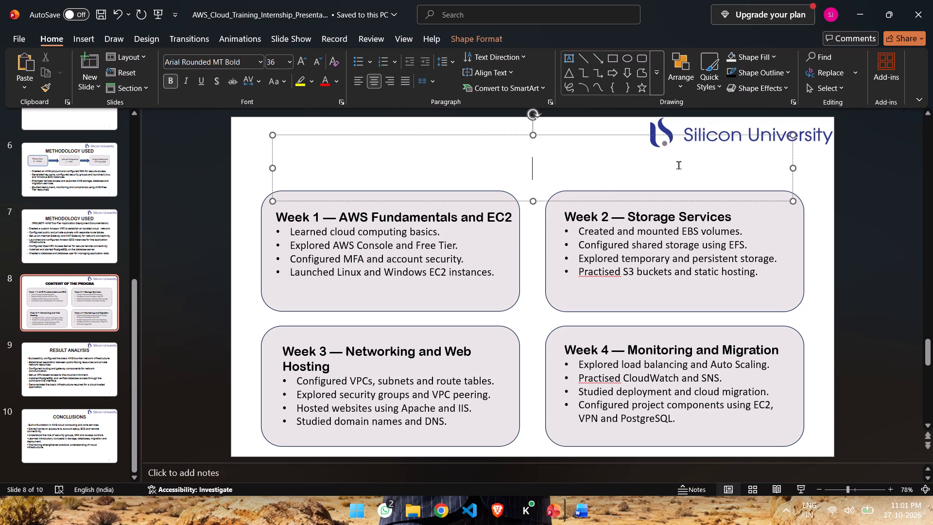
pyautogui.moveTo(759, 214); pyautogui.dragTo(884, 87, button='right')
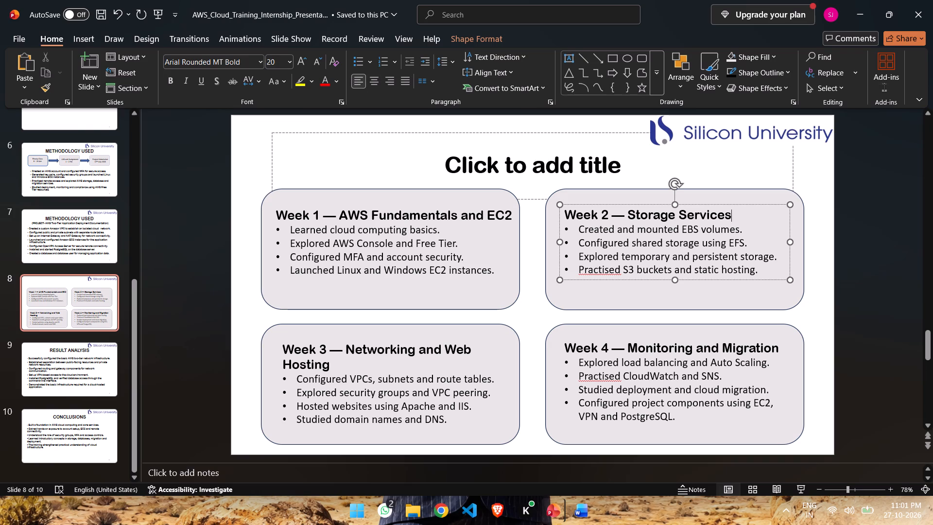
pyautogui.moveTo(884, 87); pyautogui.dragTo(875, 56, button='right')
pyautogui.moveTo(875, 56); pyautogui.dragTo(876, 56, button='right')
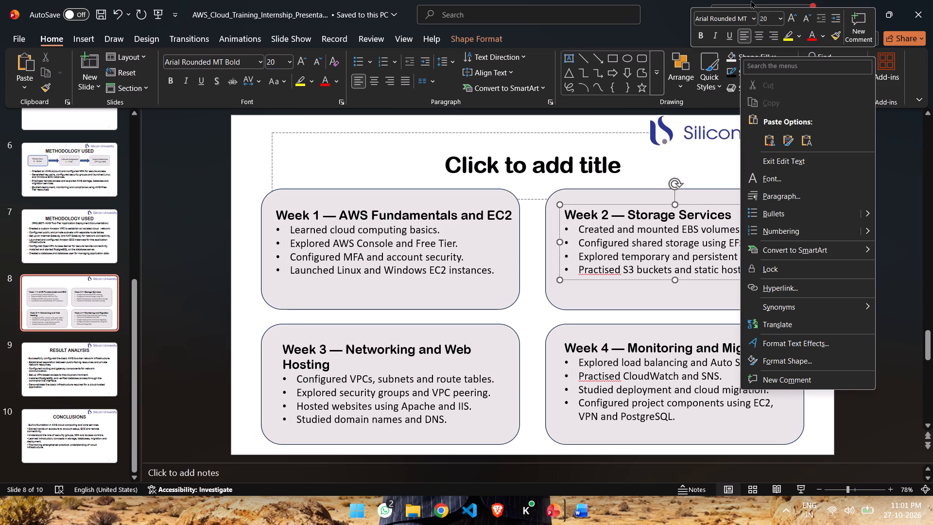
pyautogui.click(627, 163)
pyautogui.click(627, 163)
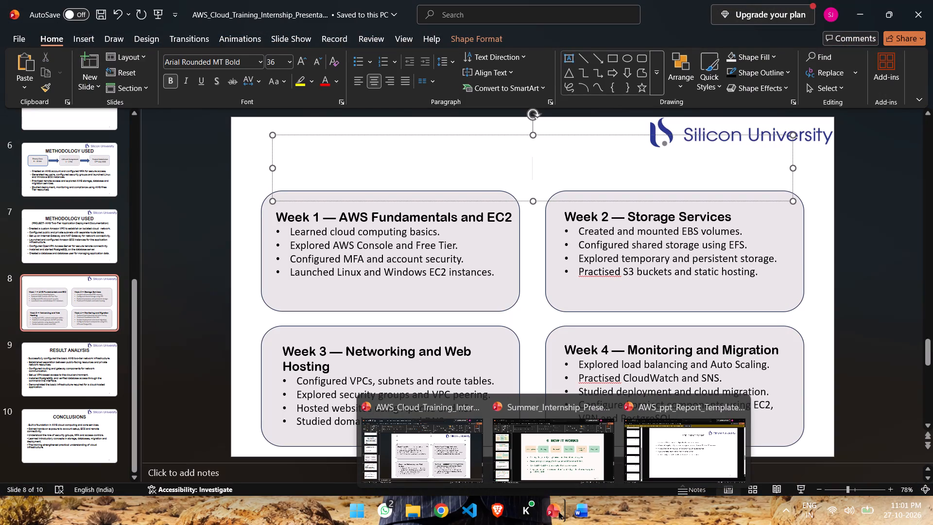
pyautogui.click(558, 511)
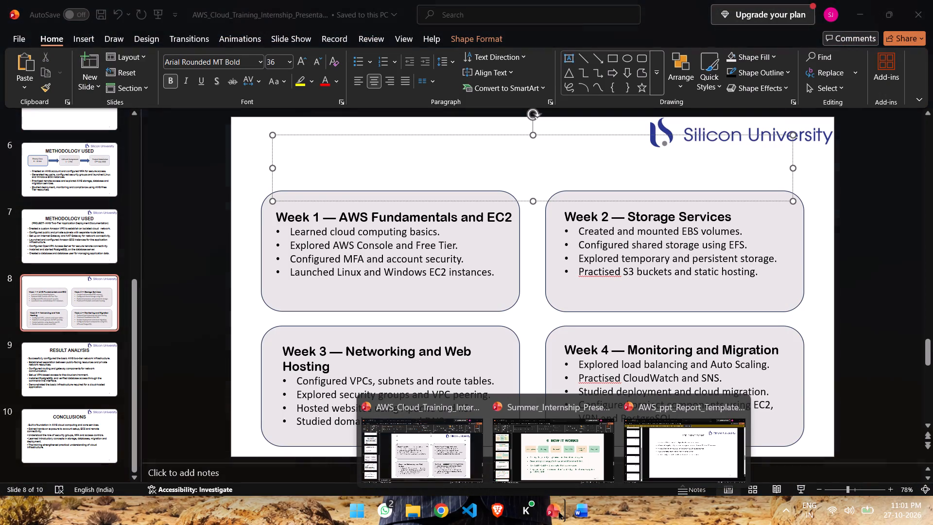
# Enter "DETAILS OF THE WORKDONE" as the title of the four-week slide.
pyautogui.click(525, 164)
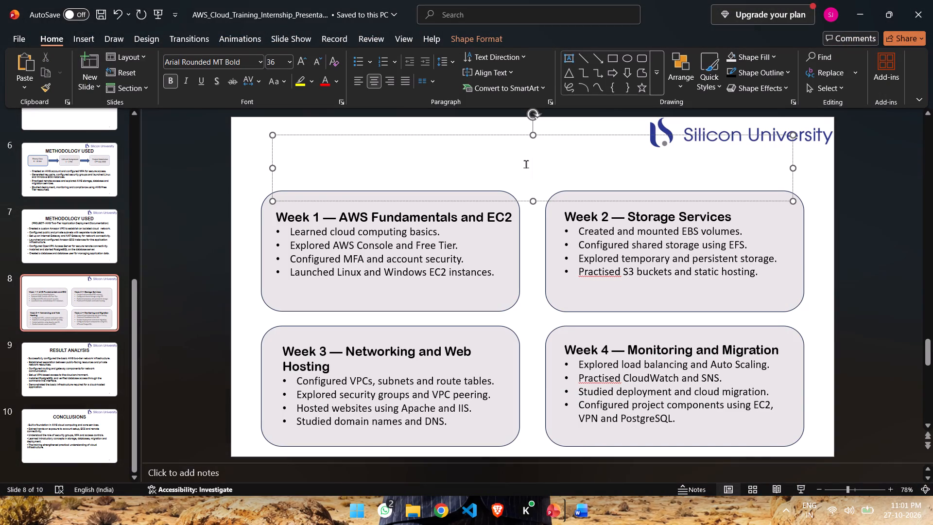
pyautogui.press('a')
pyautogui.press('BackSpace')
pyautogui.write('DE')
pyautogui.write('TAO')
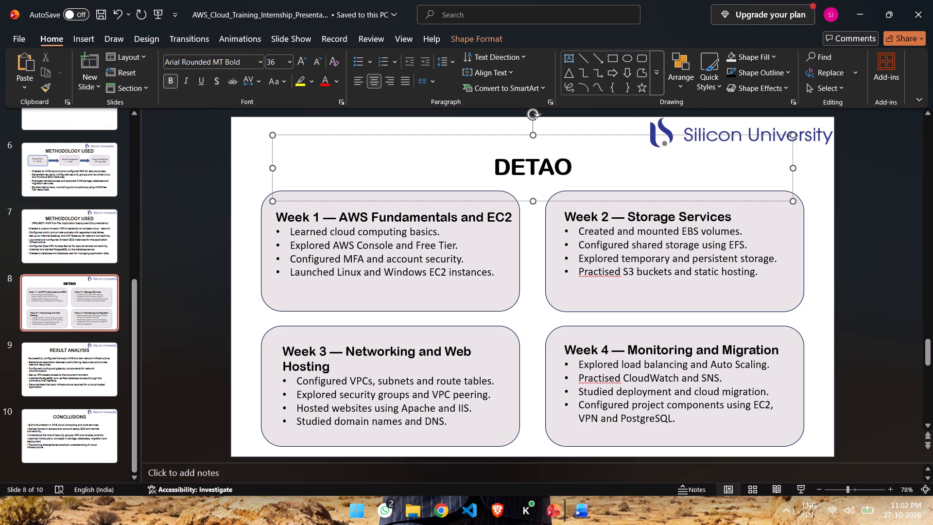
pyautogui.press('BackSpace')
pyautogui.write('IL')
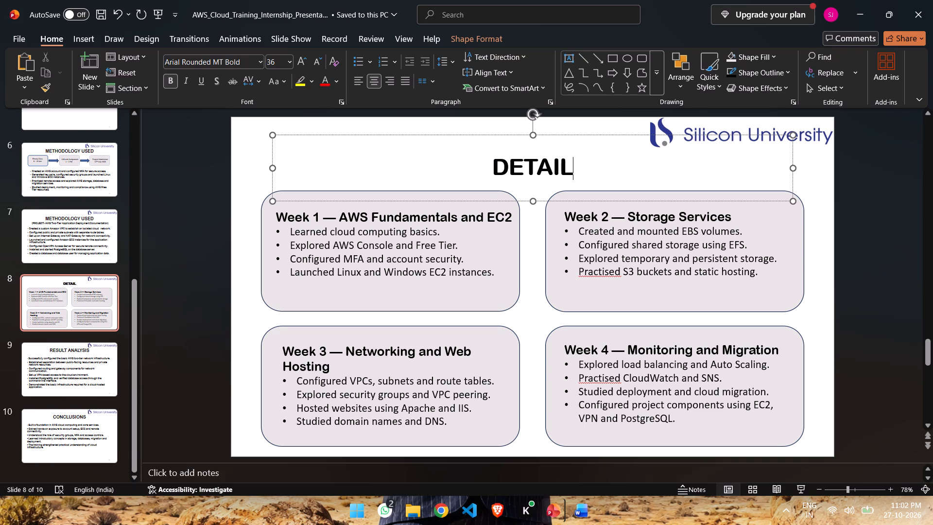
pyautogui.write('S')
pyautogui.press('space')
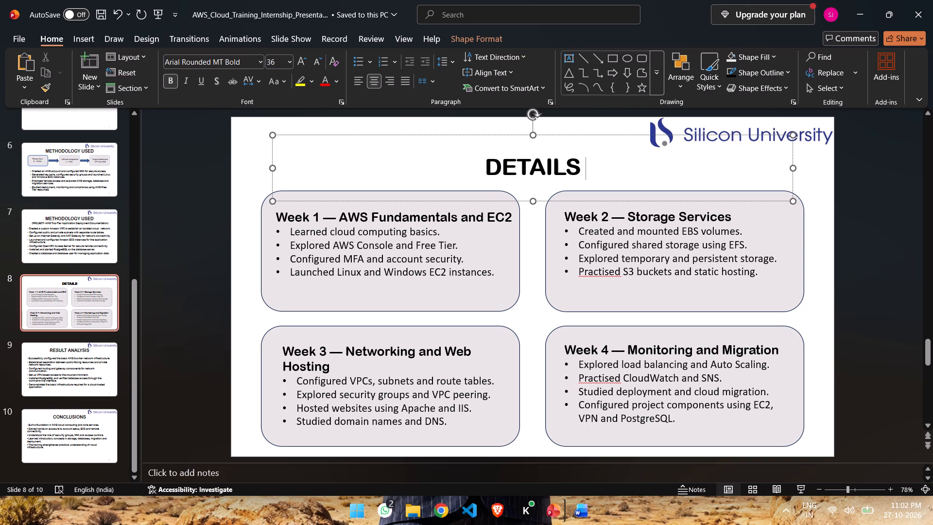
pyautogui.press('o')
pyautogui.write('F')
pyautogui.press('space')
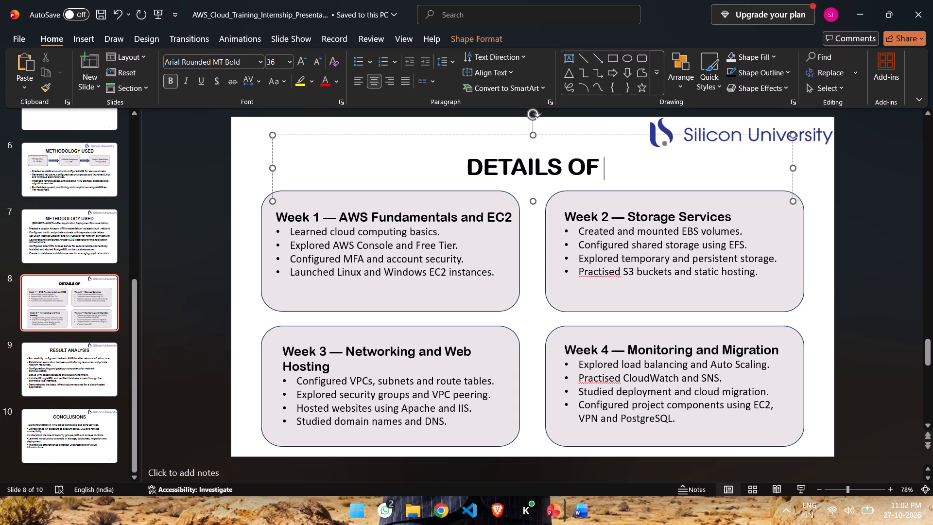
pyautogui.write('THE')
pyautogui.press('space')
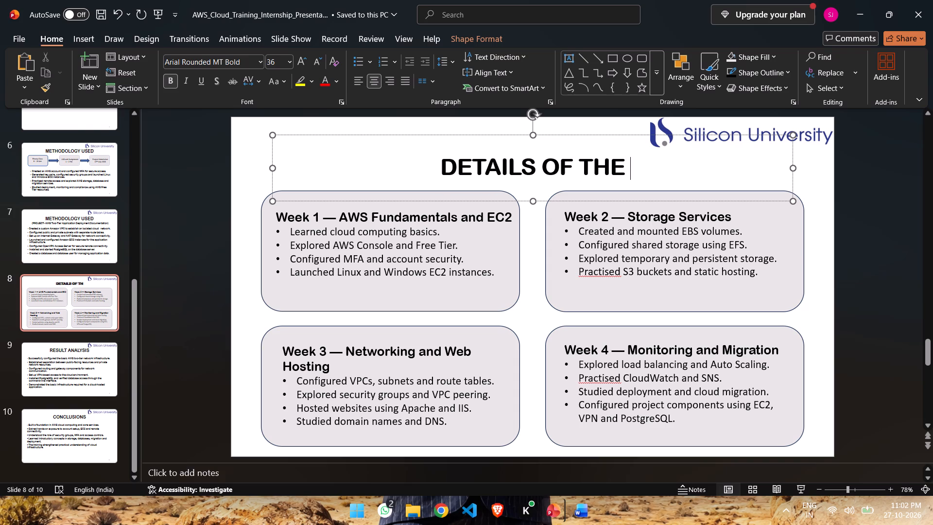
pyautogui.write('WO')
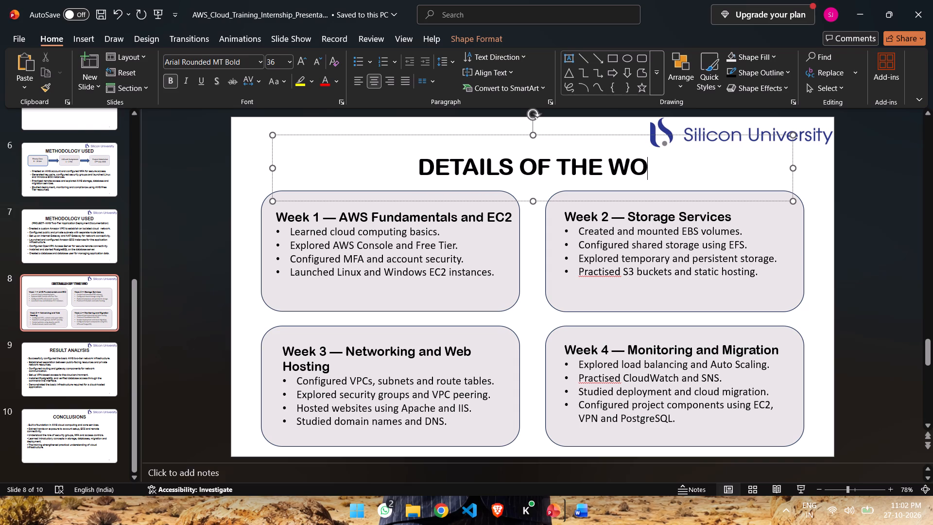
pyautogui.write('RK')
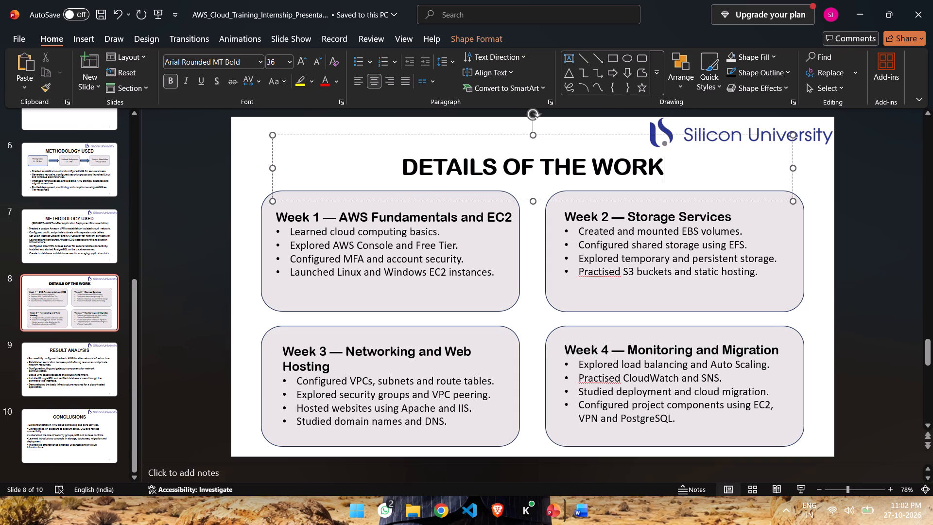
pyautogui.press('d')
pyautogui.write('ONE')
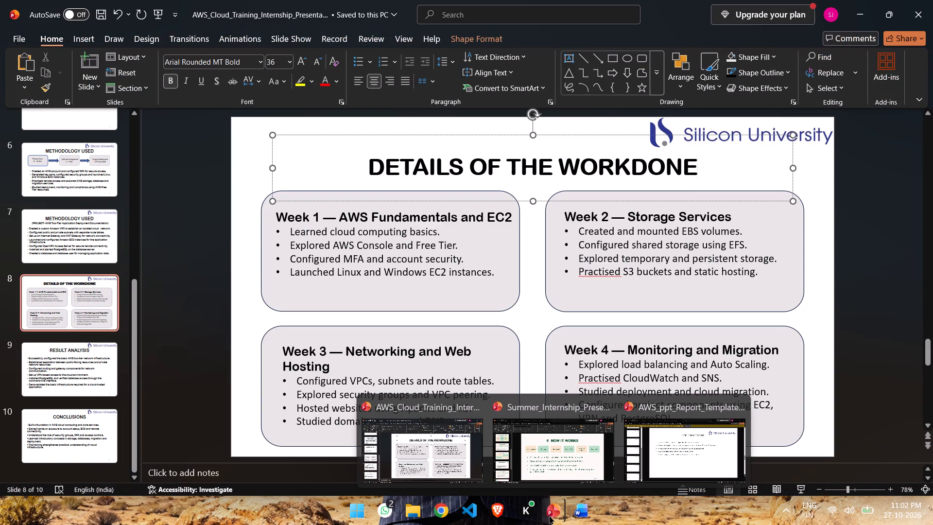
# Correct the four-week slide's title to "DETAILS OF WORKS DONE" and deselect it.
pyautogui.click(557, 175)
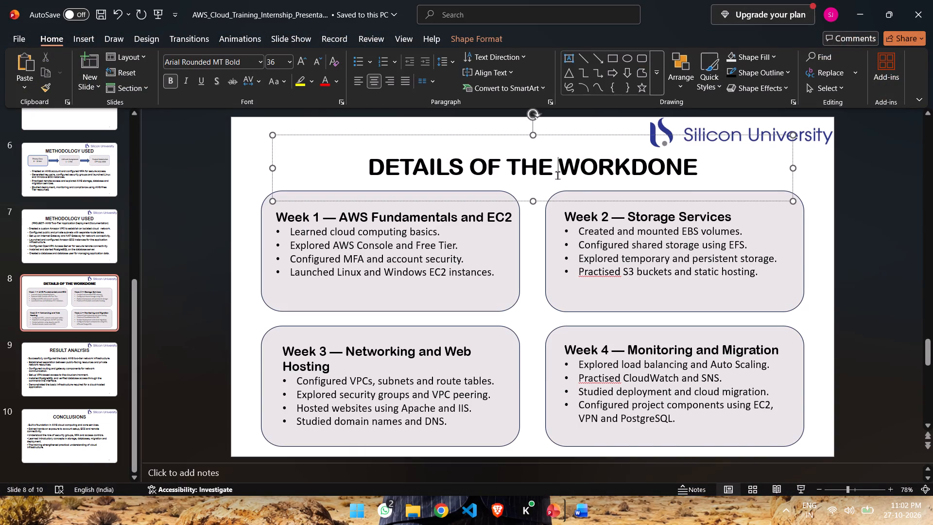
pyautogui.press('BackSpace')
pyautogui.press('BackSpace')
pyautogui.press('BackSpace')
pyautogui.press('BackSpace')
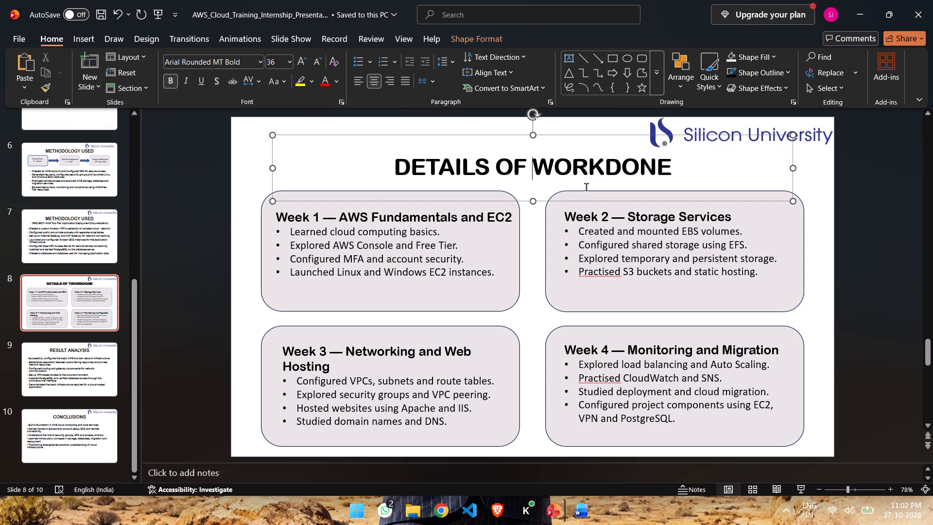
pyautogui.press('Right')
pyautogui.press('Right')
pyautogui.press('Right')
pyautogui.press('Right')
pyautogui.press('Right')
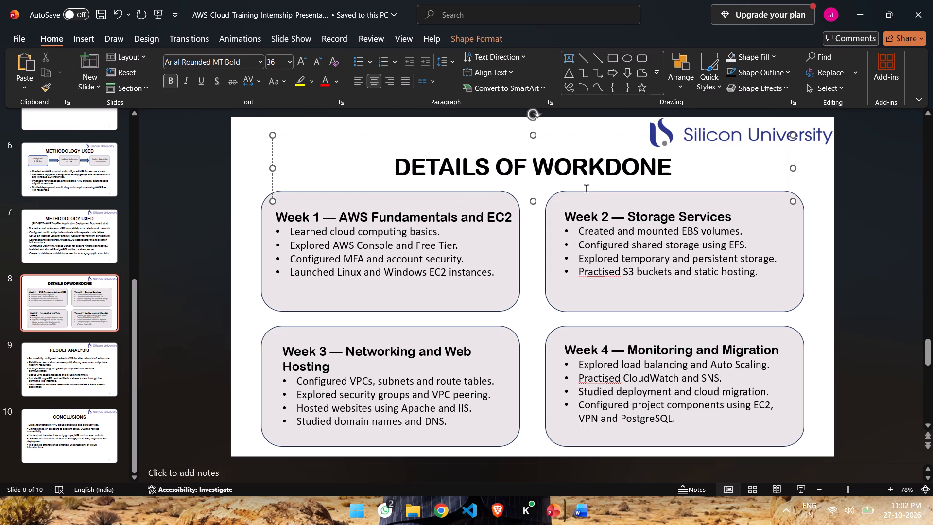
pyautogui.press('Left')
pyautogui.write('S')
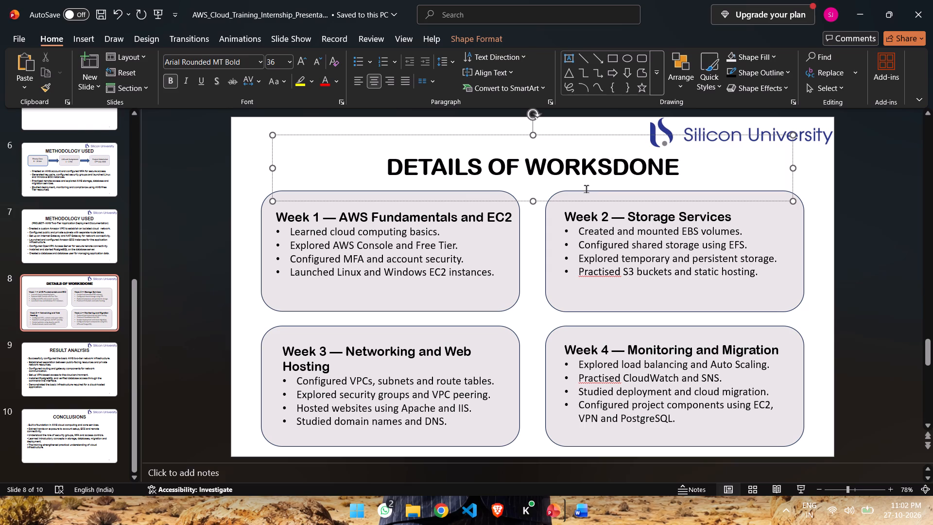
pyautogui.press('space')
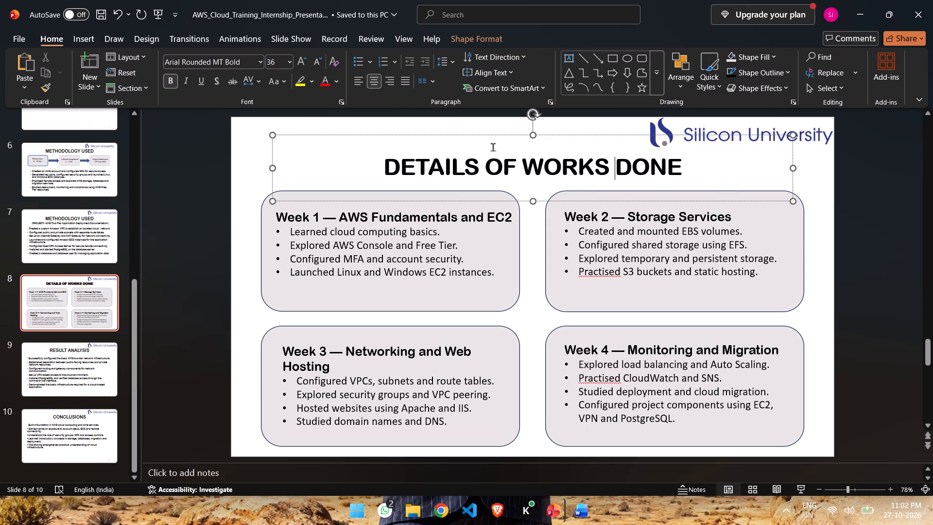
pyautogui.click(235, 155)
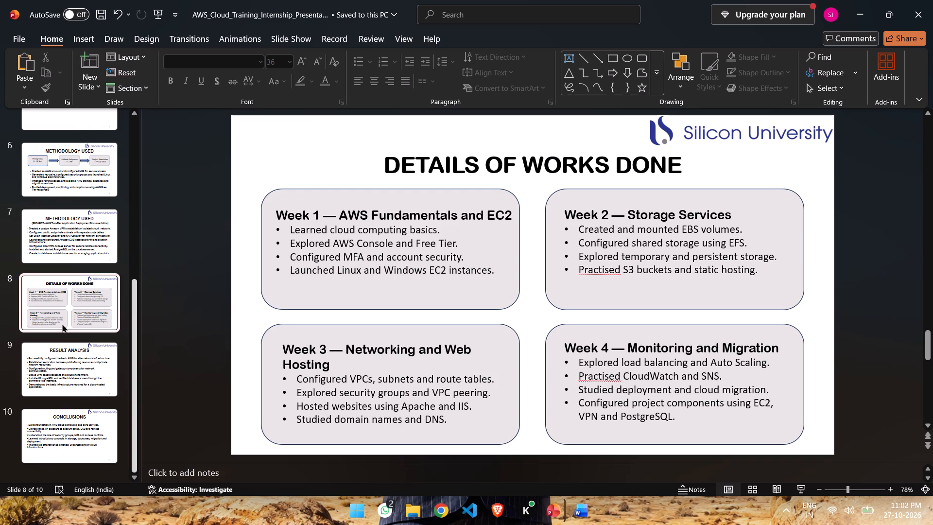
# Clear the RESULT ANALYSIS title on the slide after DETAILS OF WORKS DONE.
pyautogui.click(55, 364)
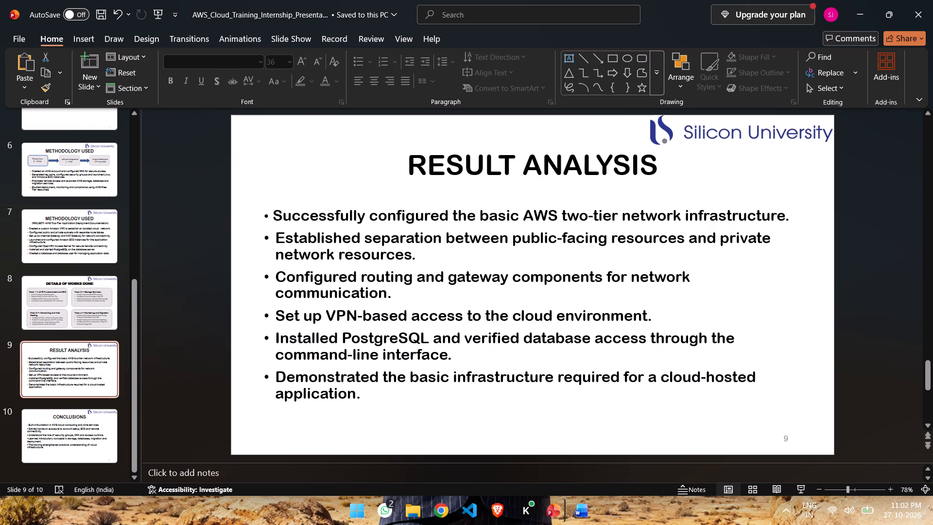
pyautogui.click(659, 158)
pyautogui.click(661, 167)
pyautogui.doubleClick(657, 167)
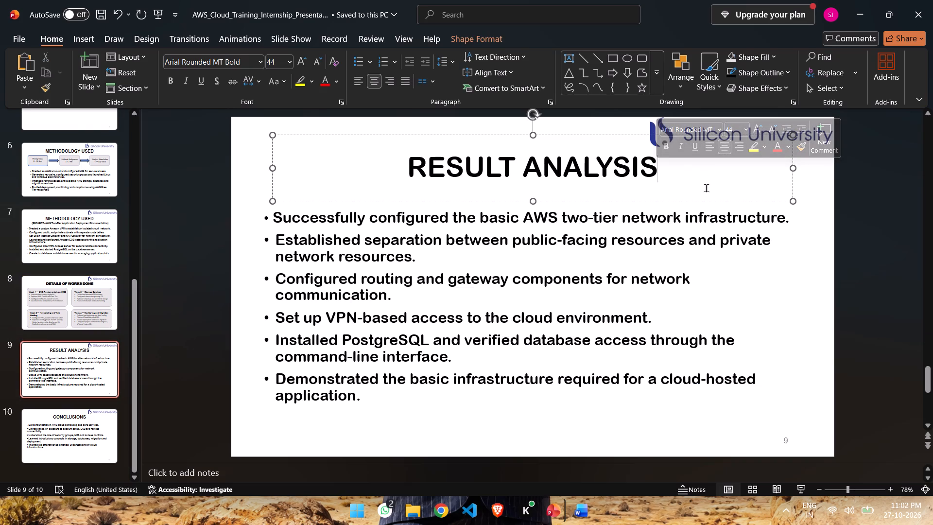
pyautogui.press('BackSpace')
pyautogui.press('BackSpace')
pyautogui.press('BackSpace')
pyautogui.press('BackSpace')
pyautogui.press('BackSpace')
pyautogui.press('BackSpace')
pyautogui.press('BackSpace')
pyautogui.press('BackSpace')
pyautogui.press('BackSpace')
pyautogui.press('BackSpace')
pyautogui.press('BackSpace')
pyautogui.press('BackSpace')
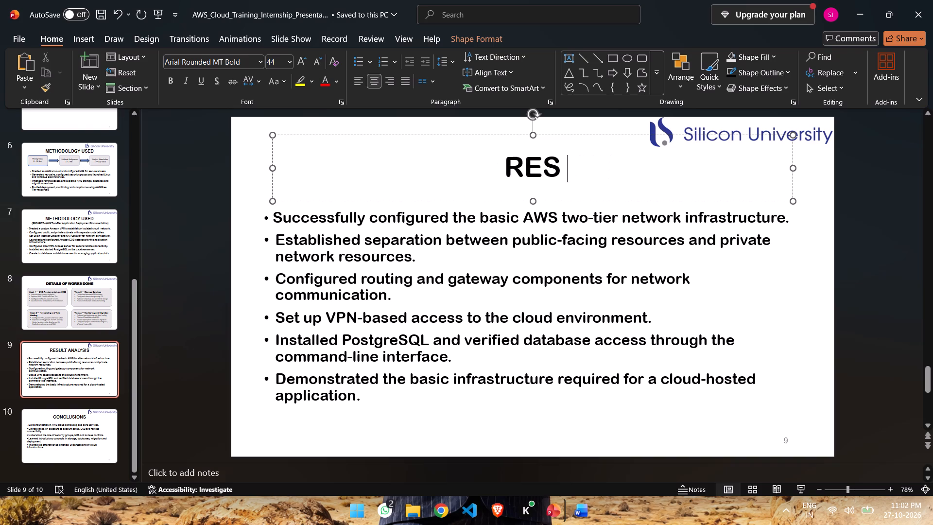
pyautogui.press('BackSpace')
pyautogui.press('BackSpace')
pyautogui.press('BackSpace')
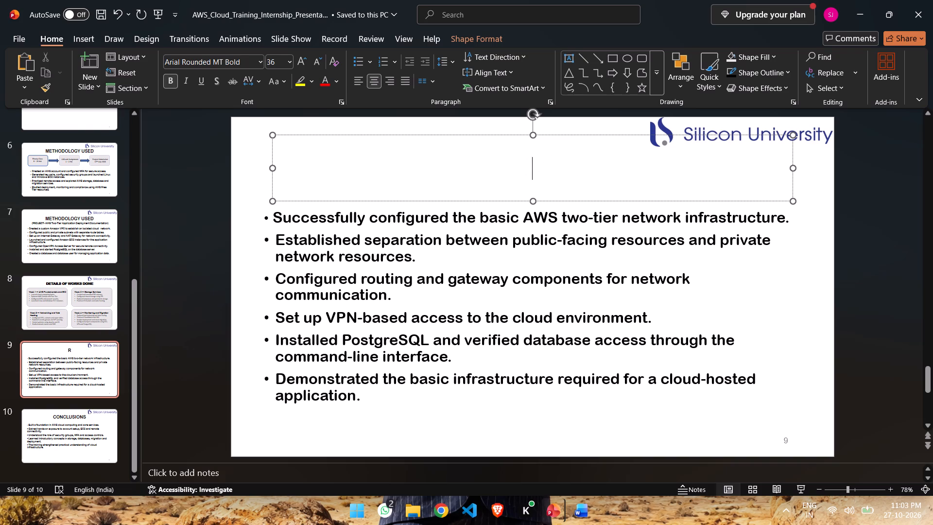
# Enter "OUTCOME OF THE PROGRAM" as the title of the cleared slide.
pyautogui.press('o')
pyautogui.write('UT')
pyautogui.write('COME')
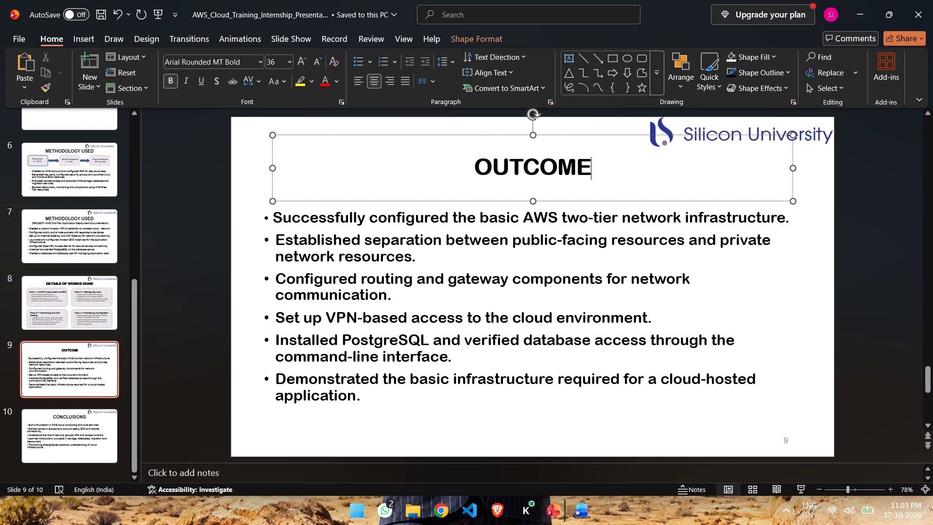
pyautogui.press('space')
pyautogui.write('OF')
pyautogui.press('space')
pyautogui.write('THE')
pyautogui.press('space')
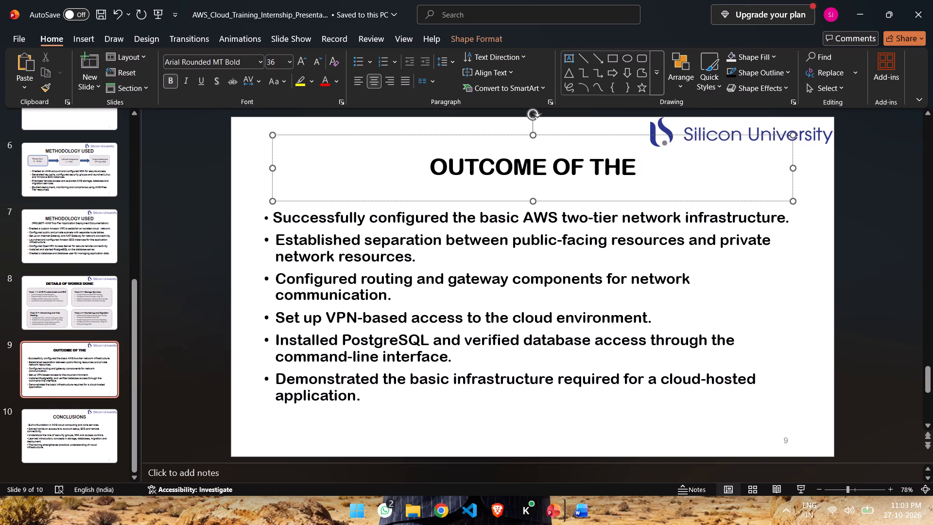
pyautogui.press('p')
pyautogui.write('ROGRA')
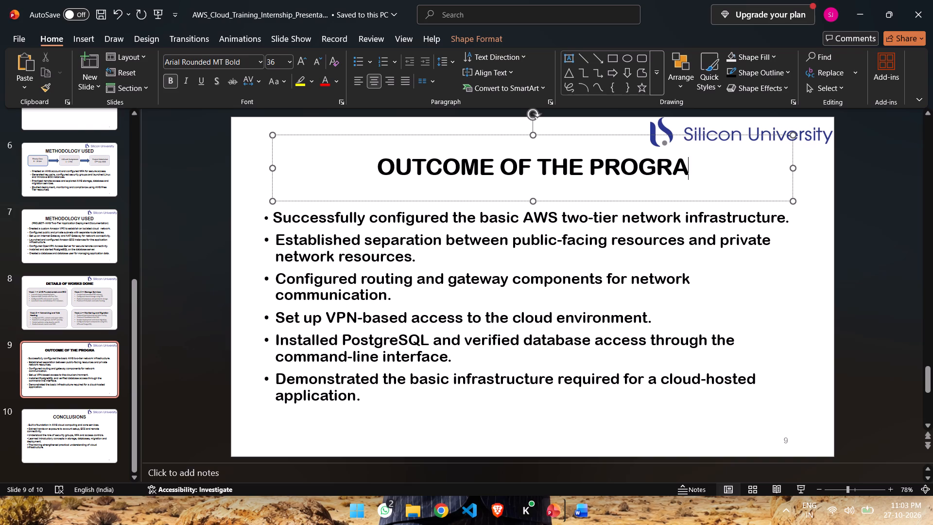
pyautogui.press('m')
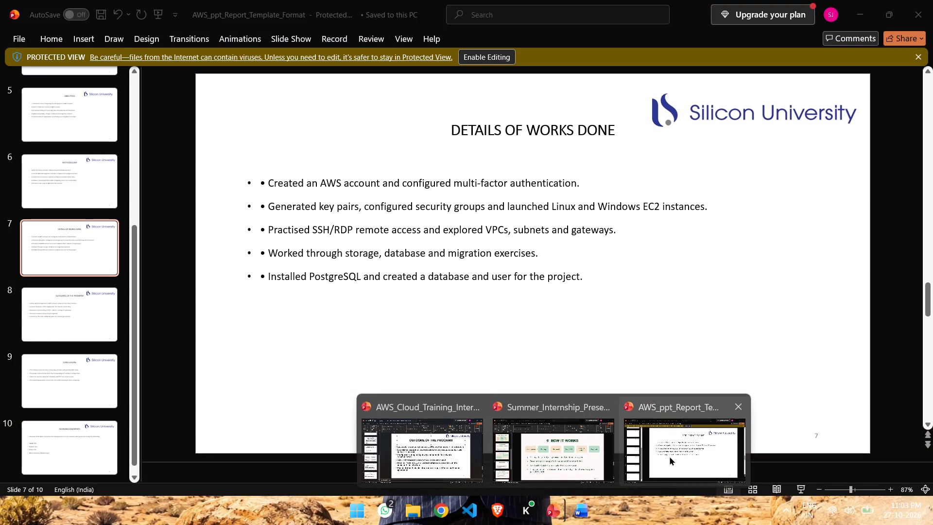
# Check the outcomes slide in the AWS_ppt_Report_Template_Format presentation and correct the AWS_Cloud_Training_Internship slide's title to "OUTCOMES OF THE PROGRAM".
pyautogui.click(670, 456)
pyautogui.click(66, 316)
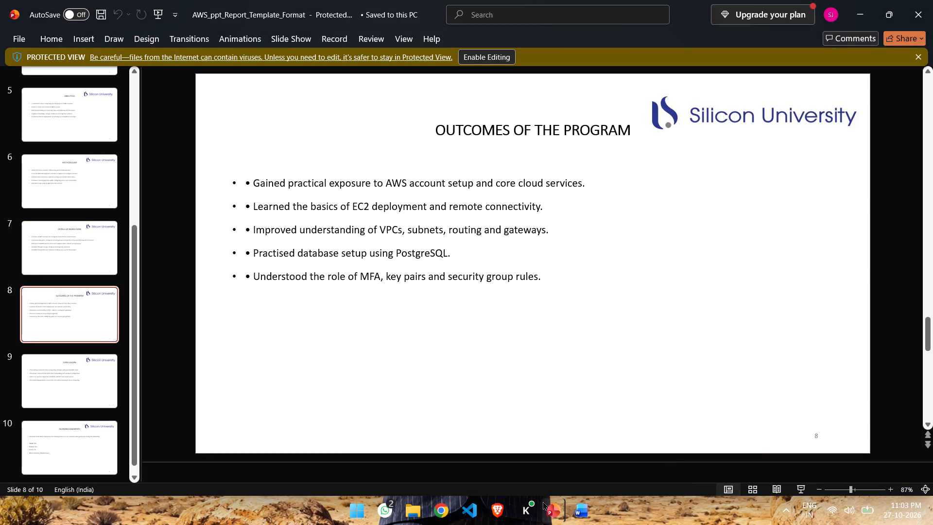
pyautogui.click(429, 438)
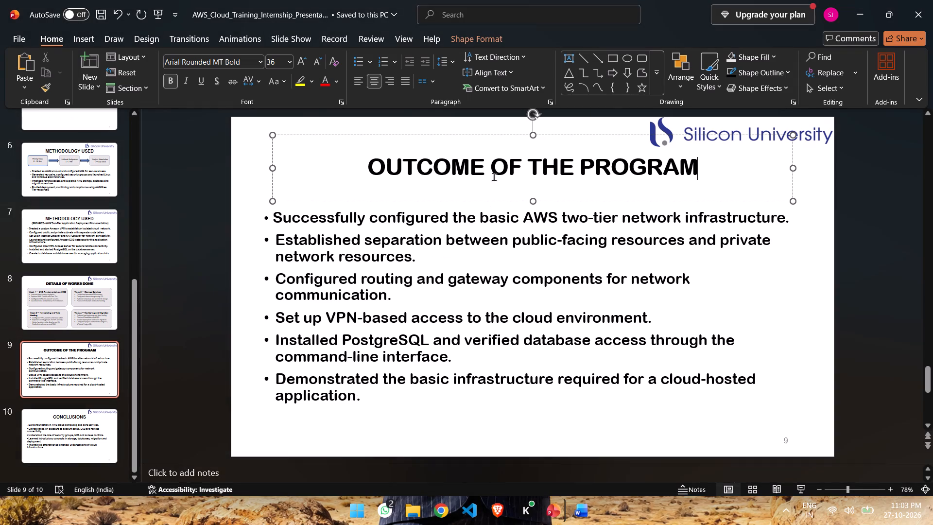
pyautogui.click(489, 172)
pyautogui.press('Left')
pyautogui.press('s')
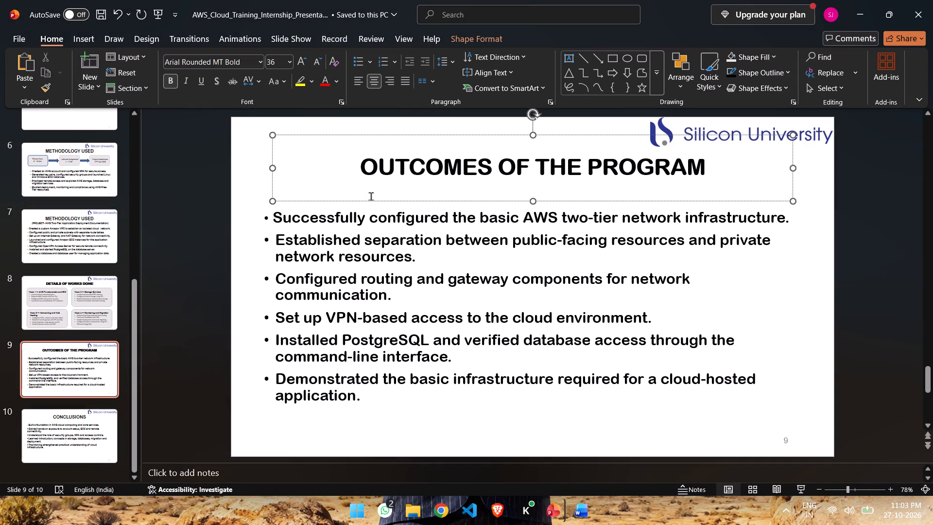
# Remove the extra spaces before "network" in the first bullet of the two-tier project METHODOLOGY USED slide.
pyautogui.click(47, 248)
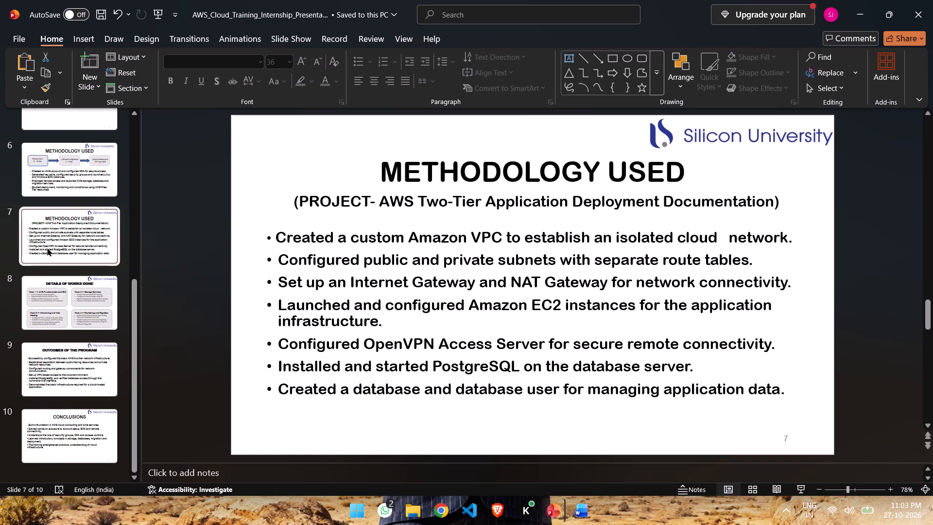
pyautogui.click(725, 239)
pyautogui.press('BackSpace')
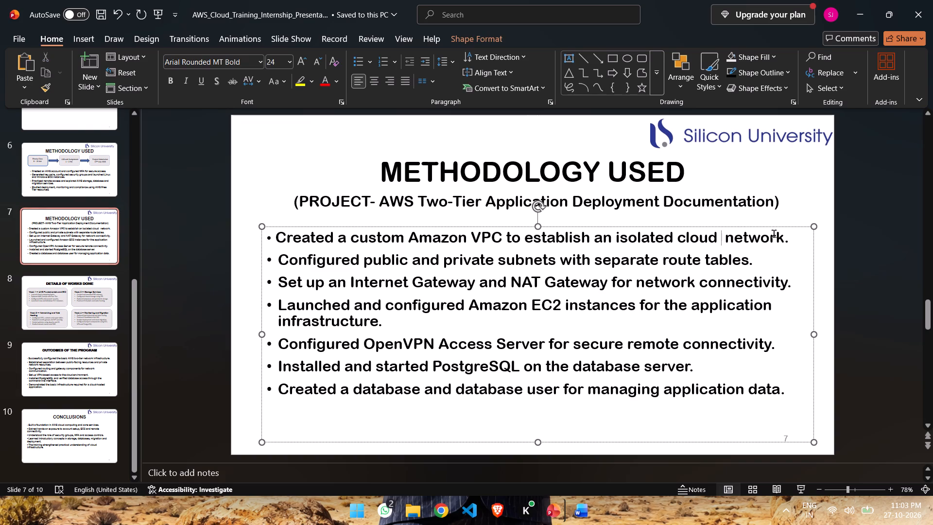
pyautogui.press('BackSpace')
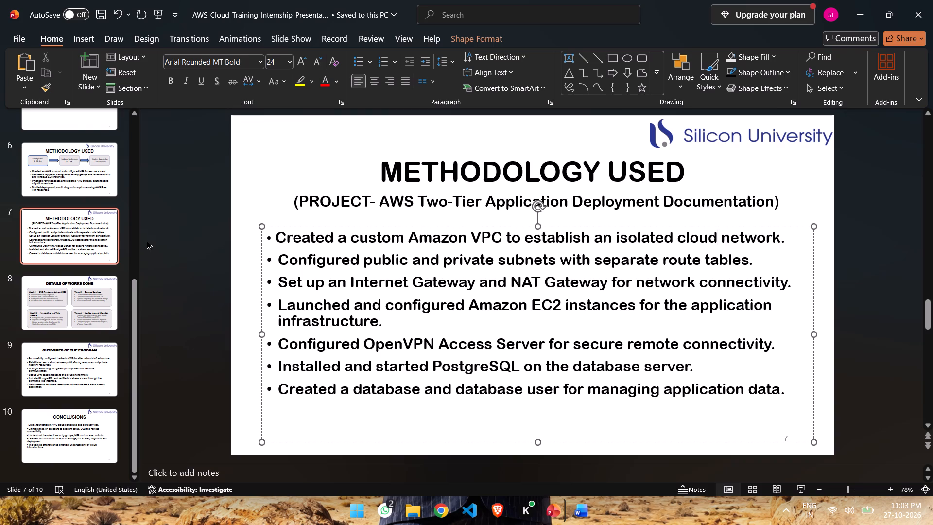
# Look over the slides through to CONCLUSIONS and start inserting a new slide after it.
pyautogui.click(54, 294)
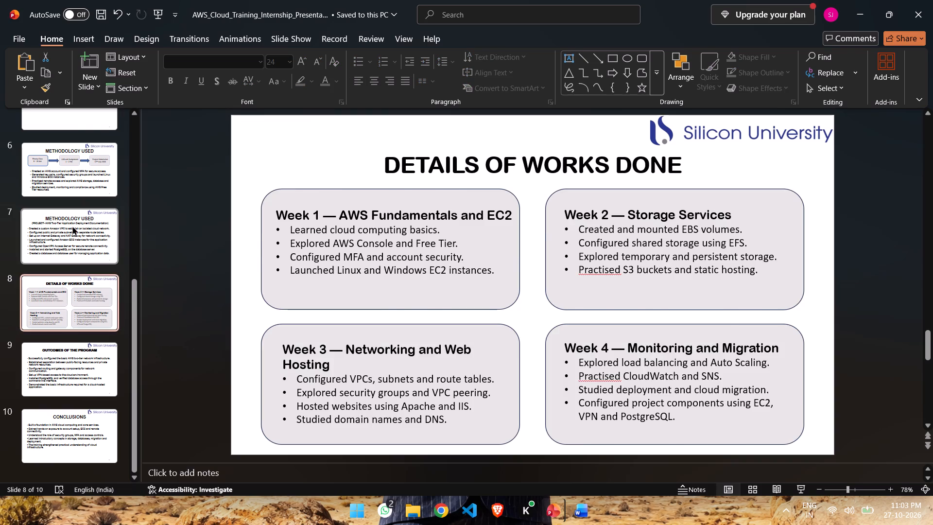
pyautogui.click(72, 226)
pyautogui.click(52, 354)
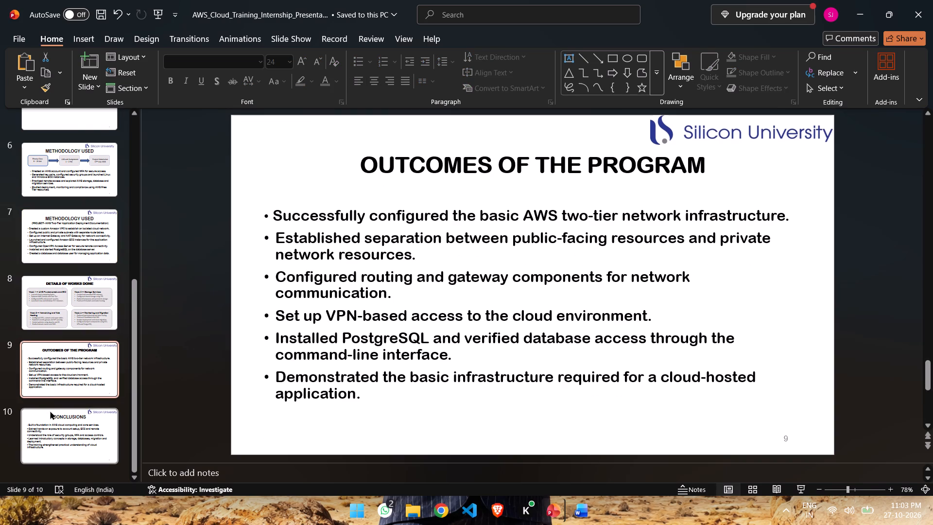
pyautogui.click(53, 420)
pyautogui.scroll(-3, 70, 394)
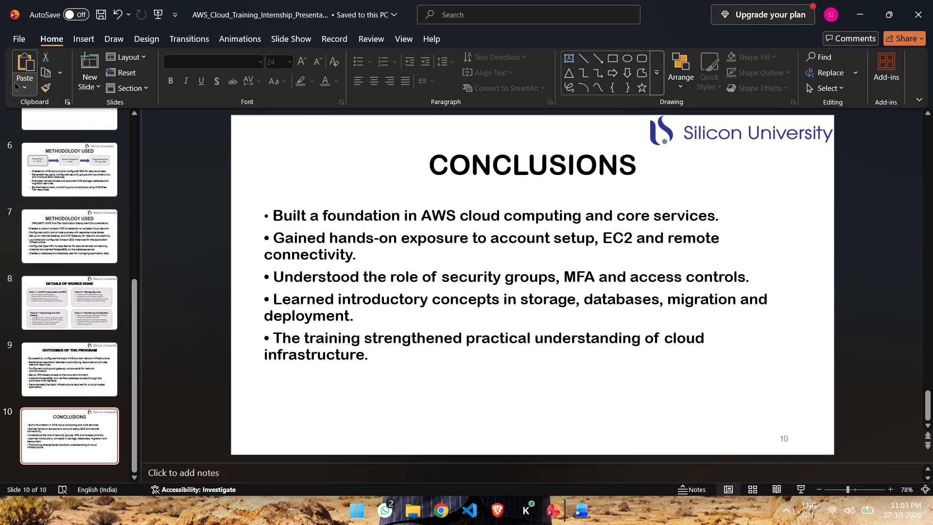
pyautogui.click(87, 44)
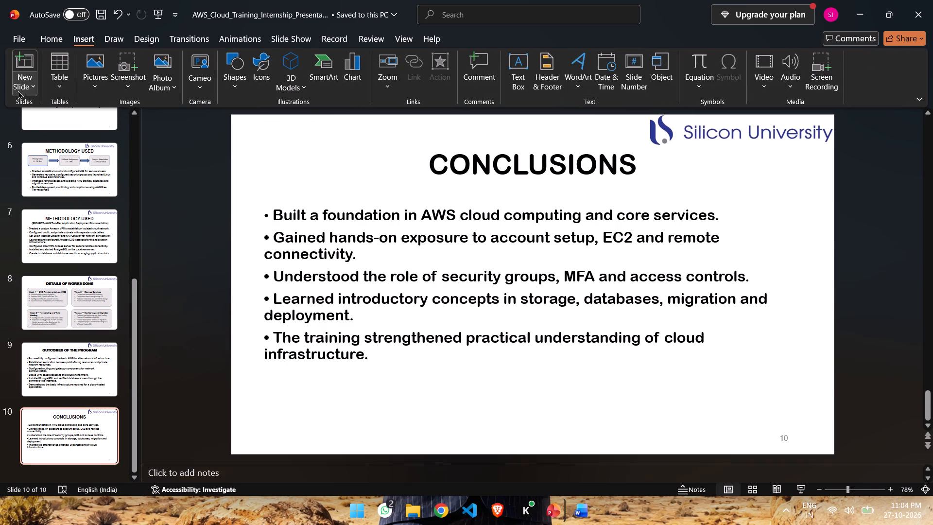
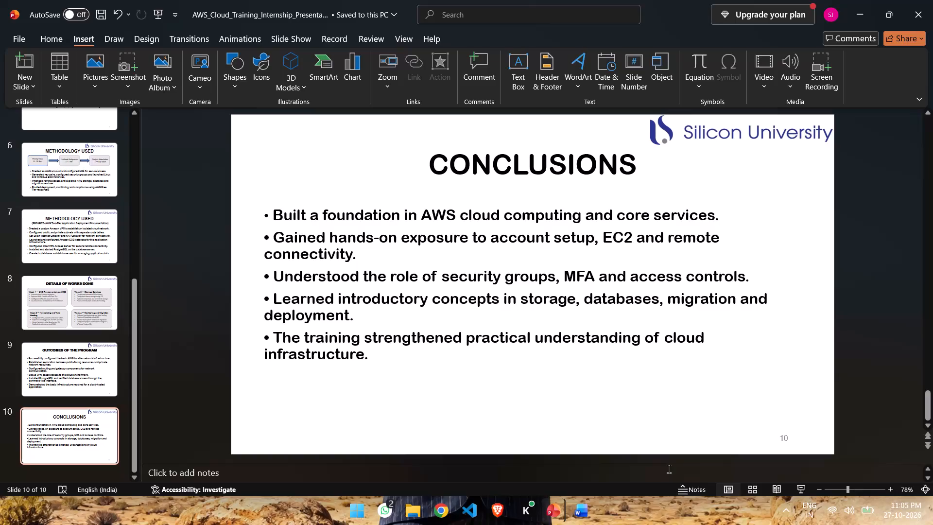
# Go back through the slides to CONTENTS and examine its list of sections and blue vertical bar.
pyautogui.scroll(1, 96, 197)
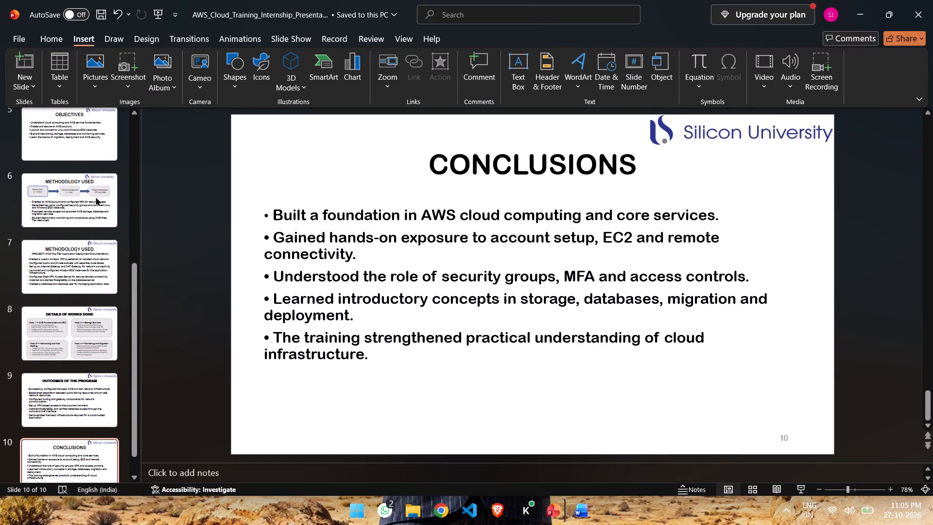
pyautogui.scroll(6, 96, 197)
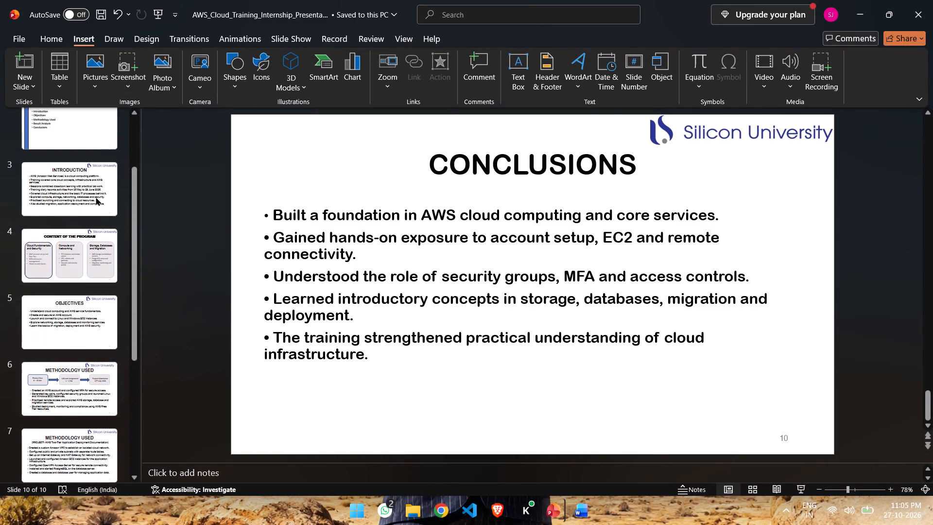
pyautogui.scroll(3, 96, 197)
pyautogui.click(78, 205)
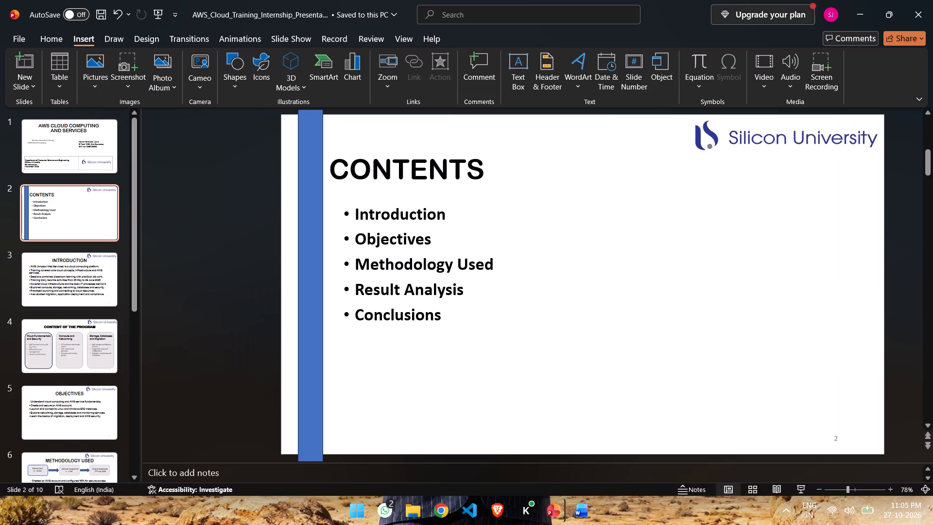
pyautogui.click(312, 216)
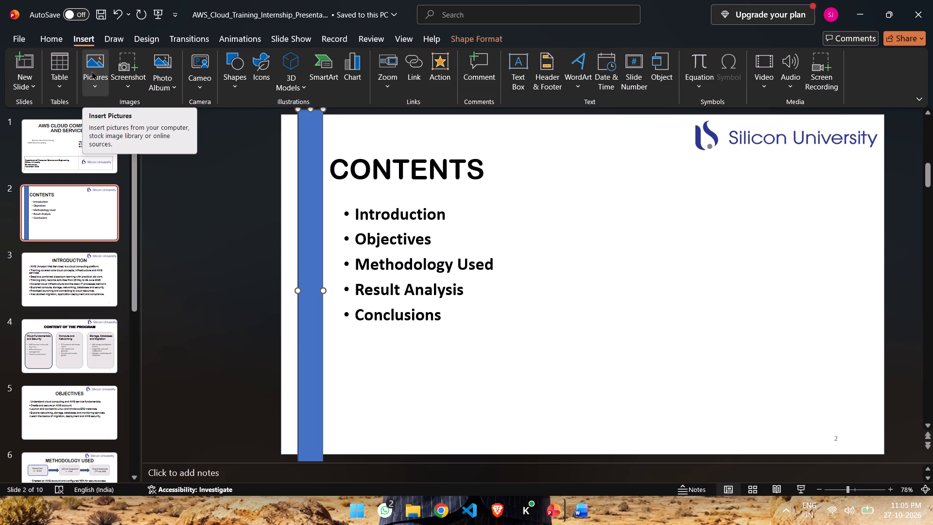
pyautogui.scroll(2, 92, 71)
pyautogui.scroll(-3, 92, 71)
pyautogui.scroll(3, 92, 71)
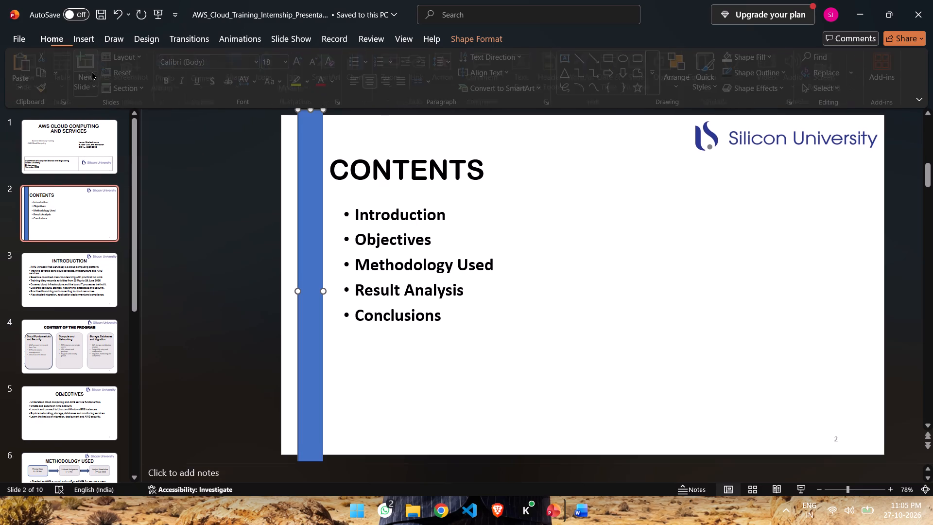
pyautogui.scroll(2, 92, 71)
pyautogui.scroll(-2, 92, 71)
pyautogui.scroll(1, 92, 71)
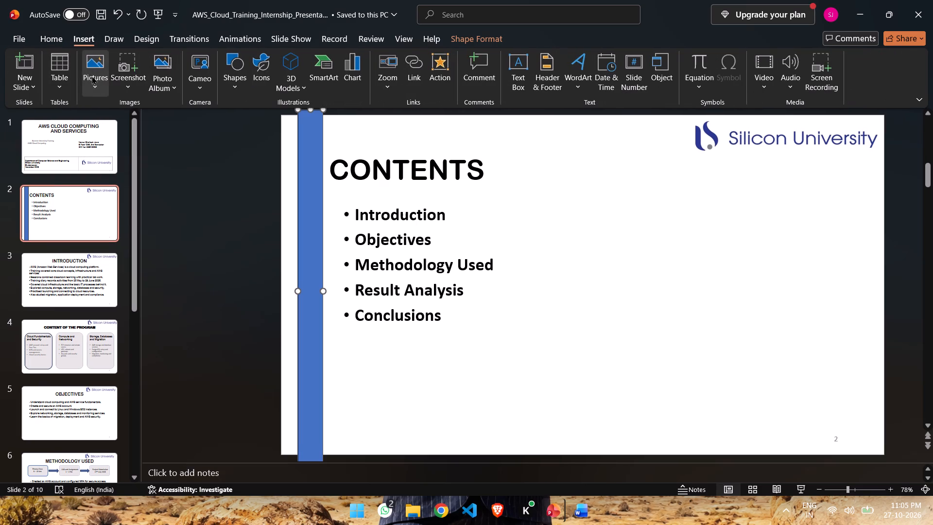
# Return to the CONCLUSIONS slide at the end of the presentation.
pyautogui.scroll(-17, 129, 283)
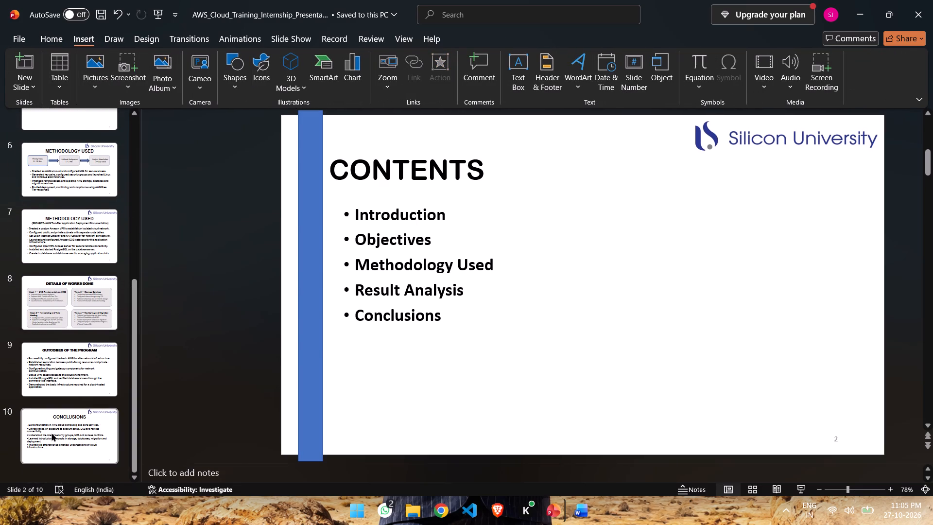
pyautogui.click(52, 433)
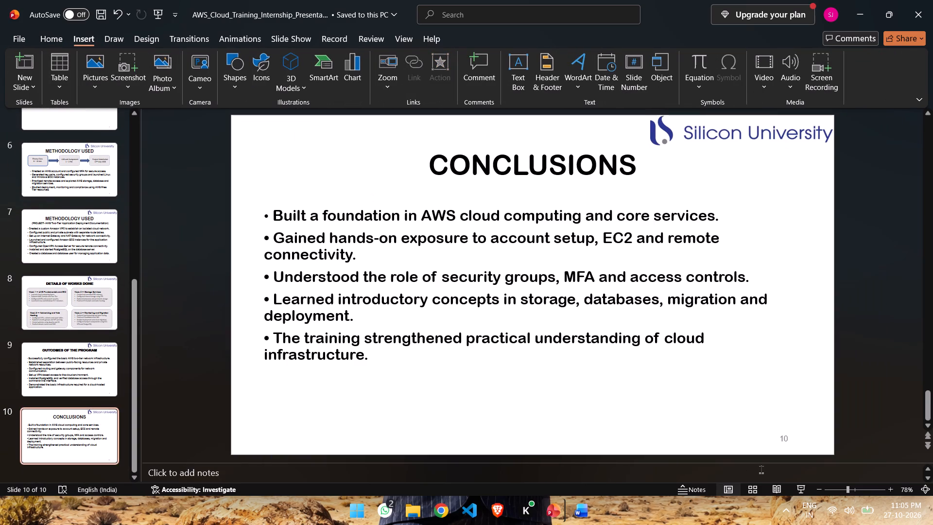
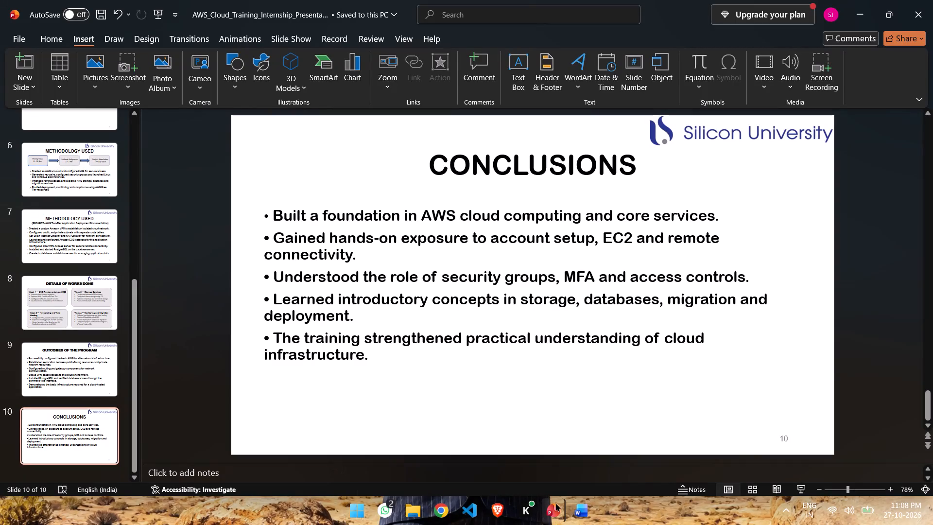
# Switch to the AWS_ppt_Report_Template_Format presentation and examine its final ACKNOWLEDGEMENTS slide.
pyautogui.click(675, 443)
pyautogui.click(70, 442)
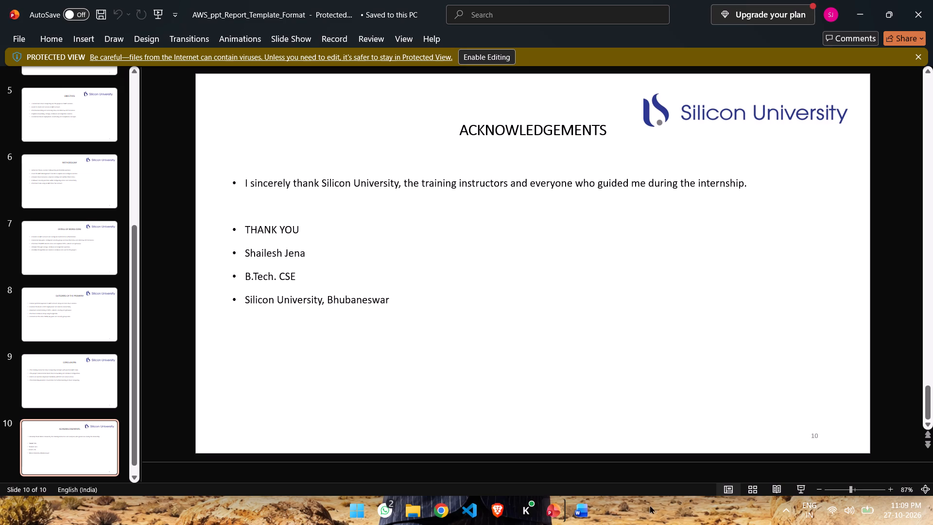
# Switch to the Report-Template document in Word and check the sections in its Table of Contents.
pyautogui.click(579, 513)
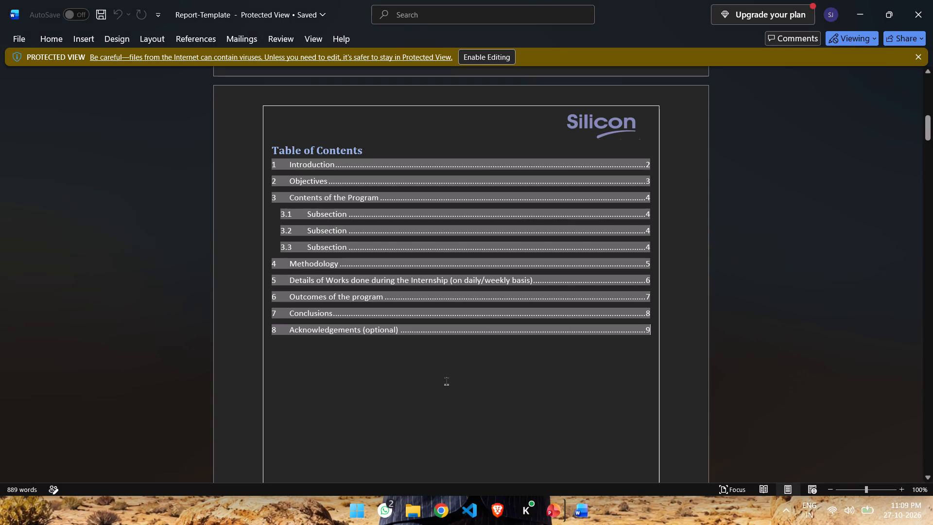
# Check the section list in the report template's Table of Contents, and switch back to the PowerPoint presentation.
pyautogui.click(449, 393)
pyautogui.click(446, 340)
pyautogui.click(460, 308)
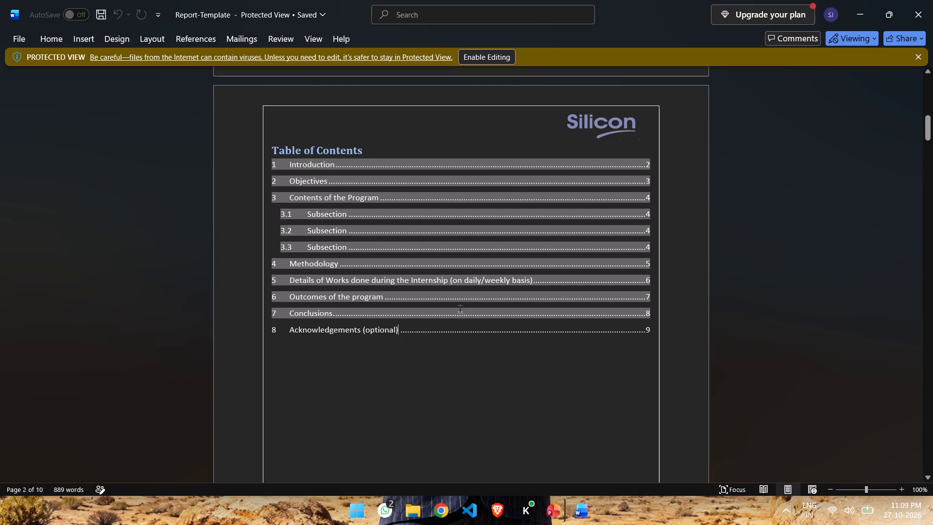
pyautogui.click(800, 309)
pyautogui.click(424, 125)
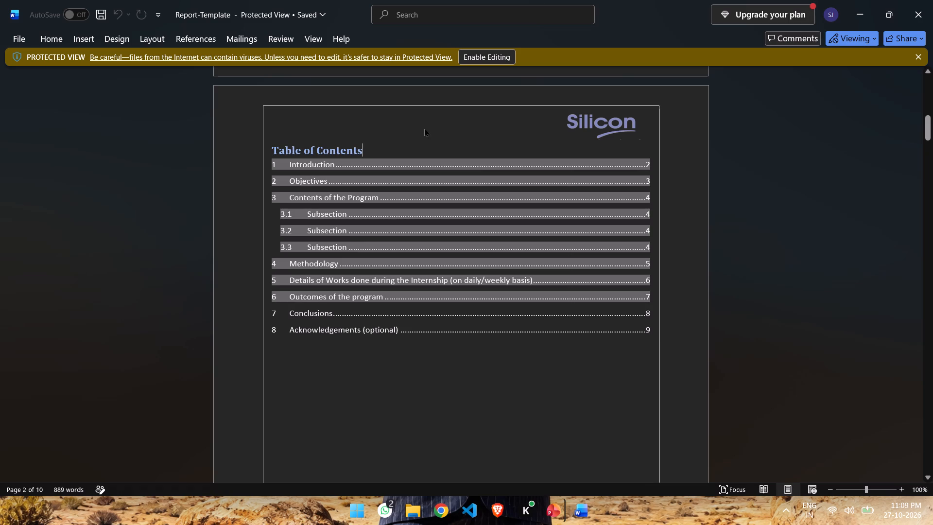
pyautogui.moveTo(416, 165); pyautogui.dragTo(414, 176)
pyautogui.click(414, 177)
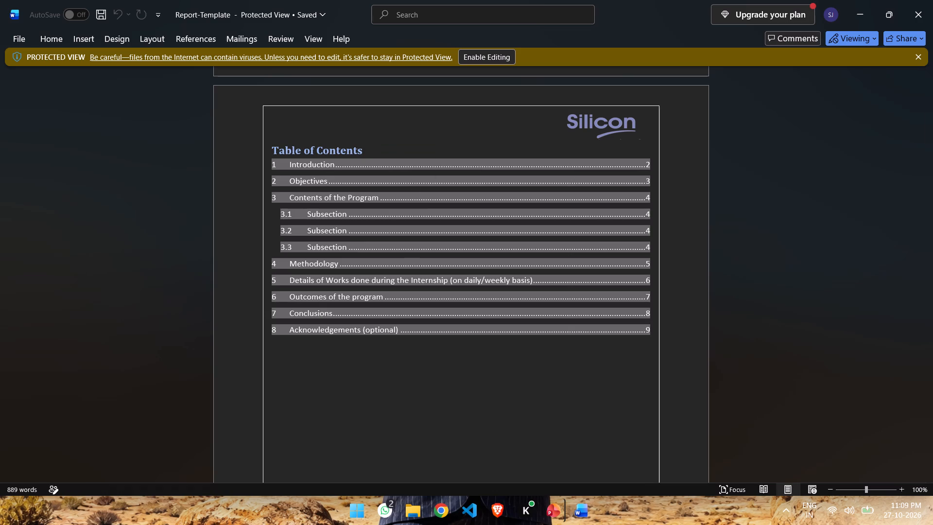
pyautogui.click(551, 514)
pyautogui.click(427, 444)
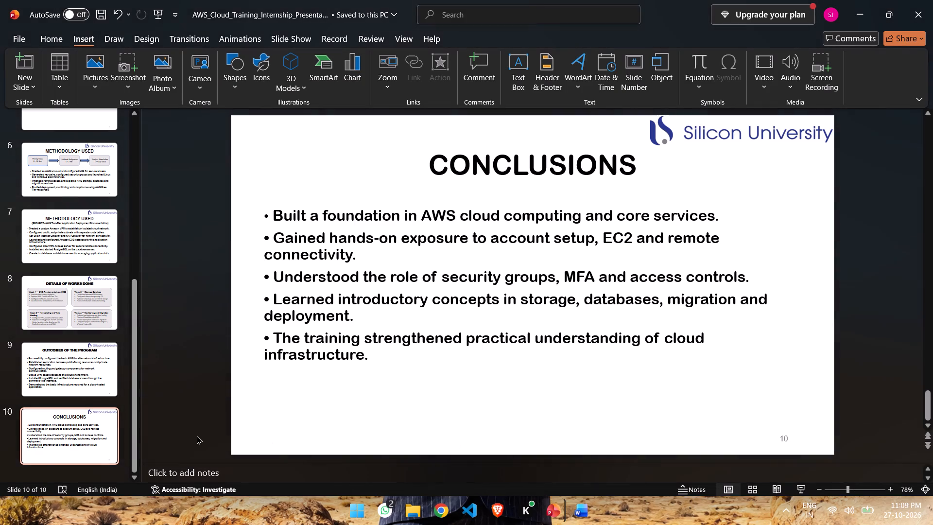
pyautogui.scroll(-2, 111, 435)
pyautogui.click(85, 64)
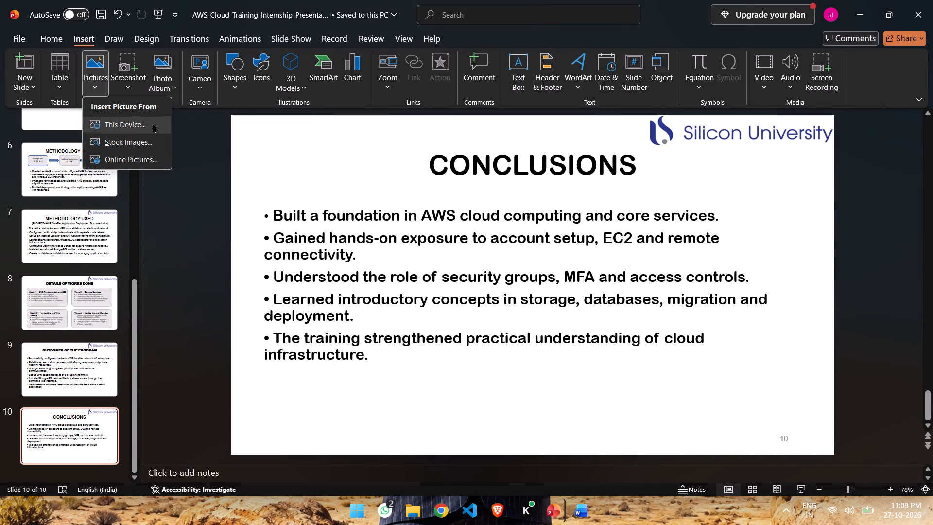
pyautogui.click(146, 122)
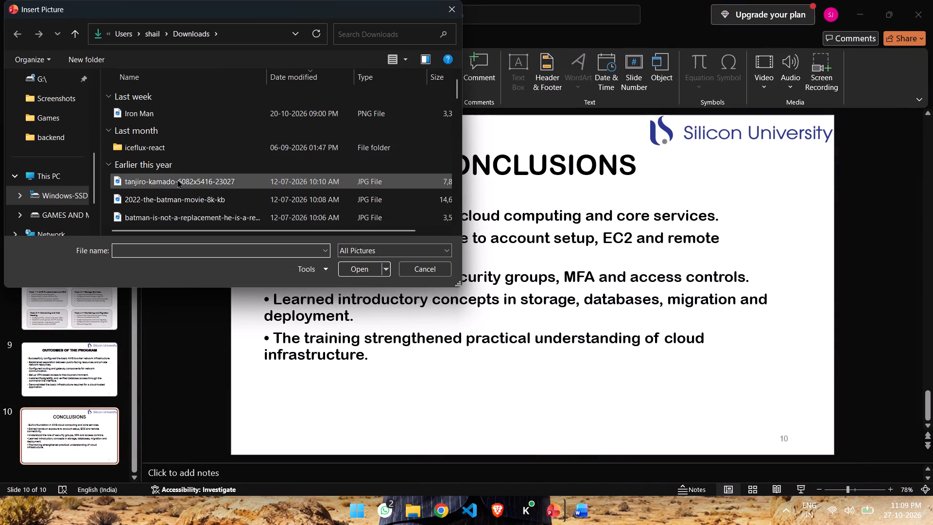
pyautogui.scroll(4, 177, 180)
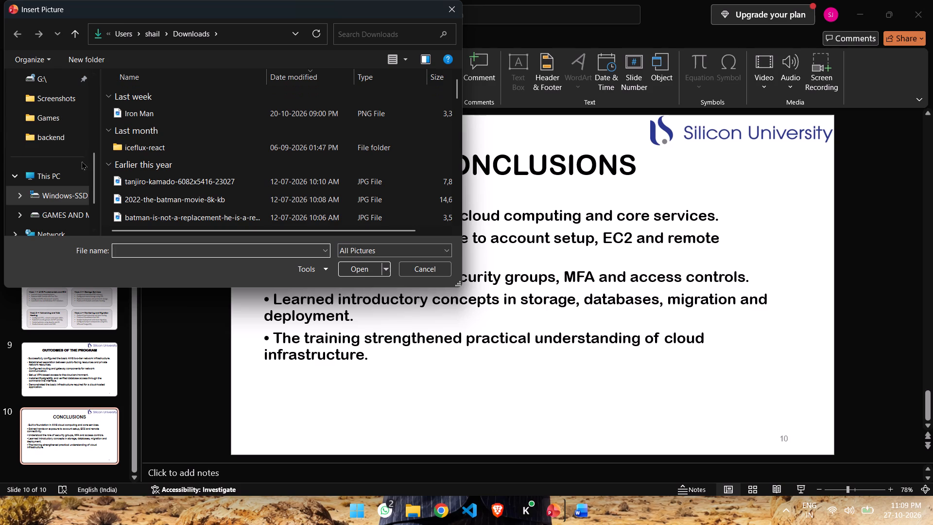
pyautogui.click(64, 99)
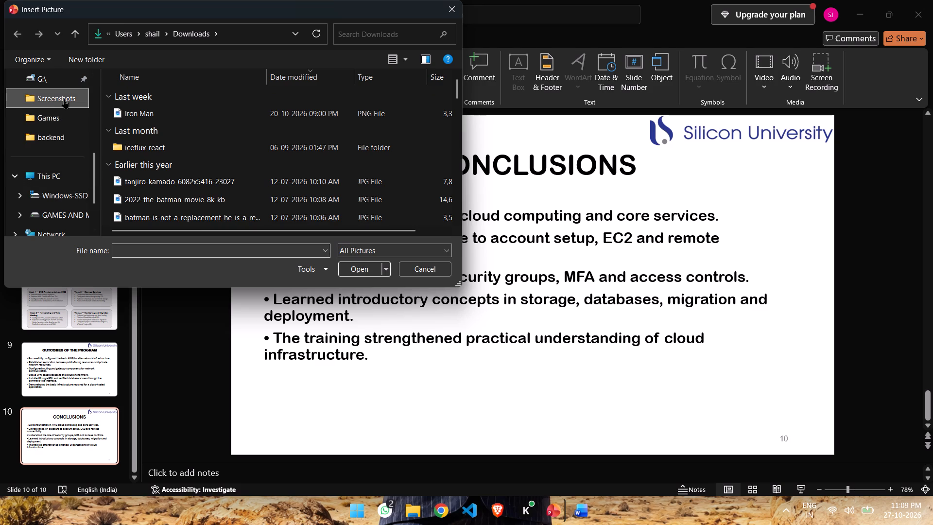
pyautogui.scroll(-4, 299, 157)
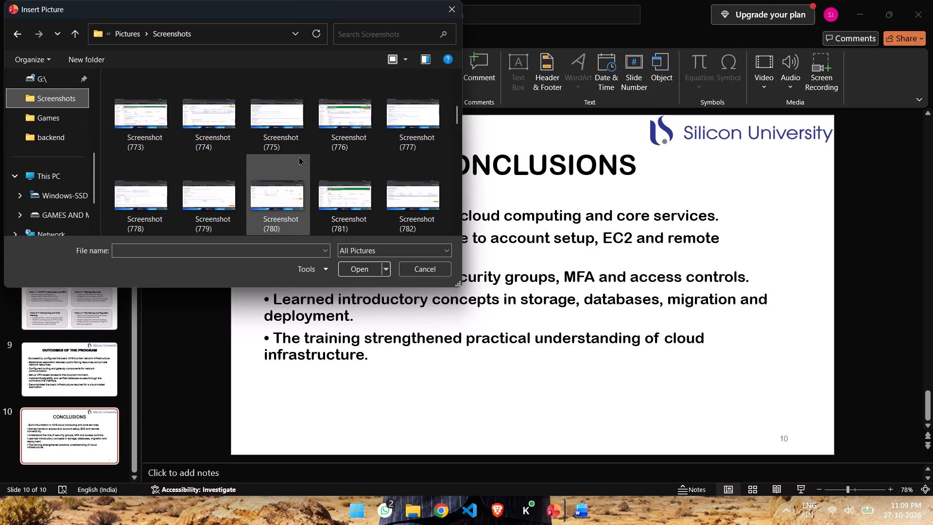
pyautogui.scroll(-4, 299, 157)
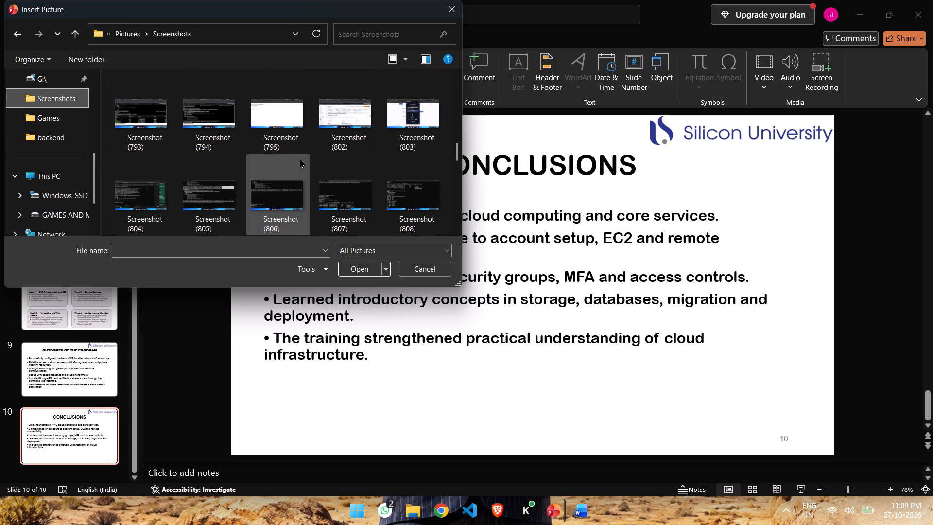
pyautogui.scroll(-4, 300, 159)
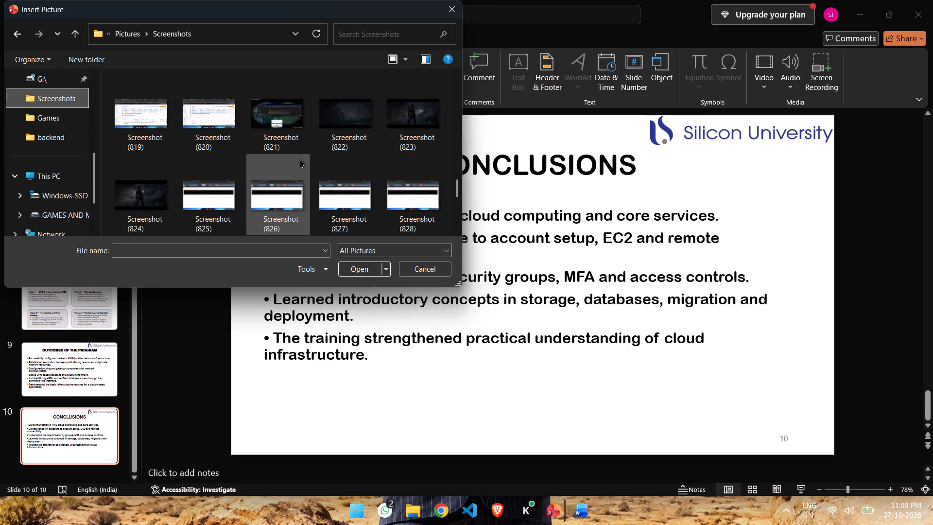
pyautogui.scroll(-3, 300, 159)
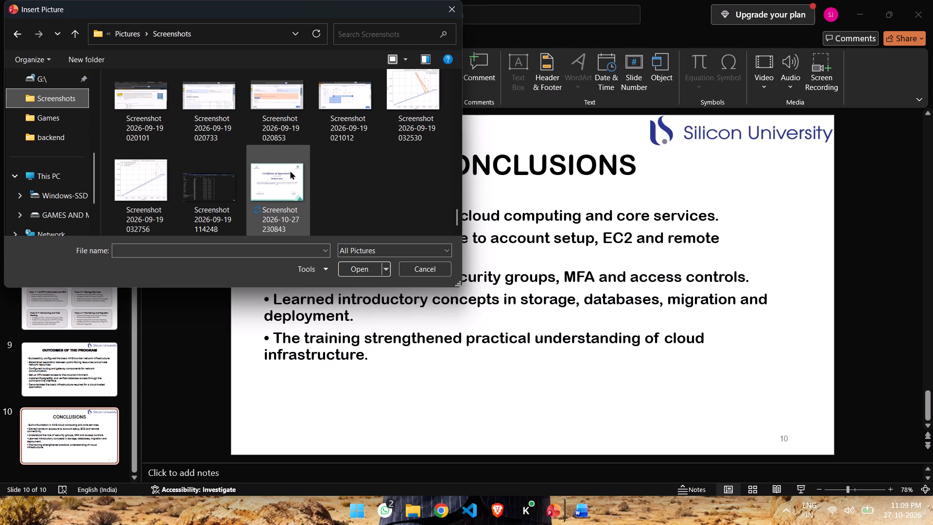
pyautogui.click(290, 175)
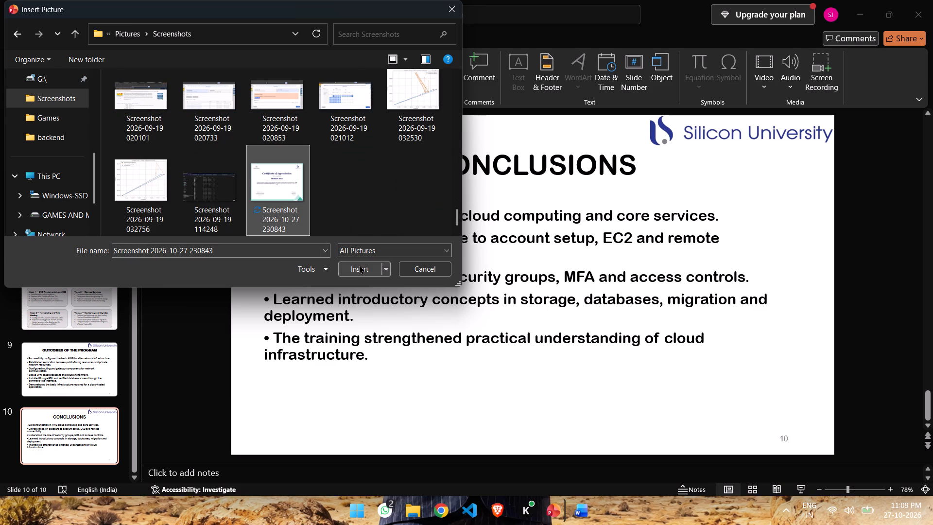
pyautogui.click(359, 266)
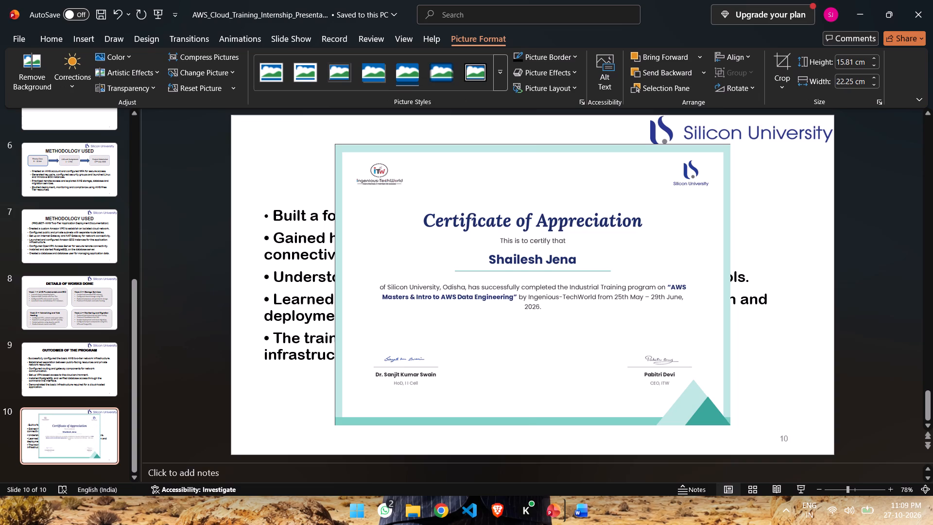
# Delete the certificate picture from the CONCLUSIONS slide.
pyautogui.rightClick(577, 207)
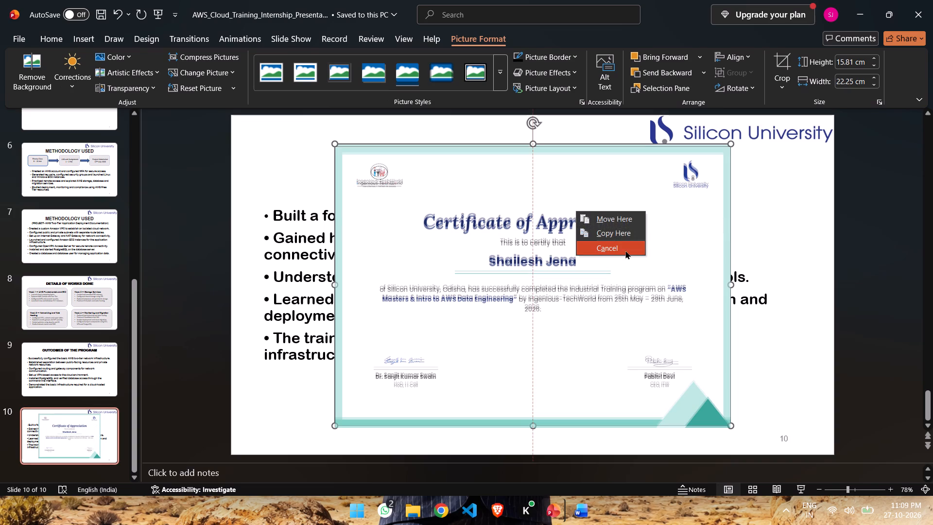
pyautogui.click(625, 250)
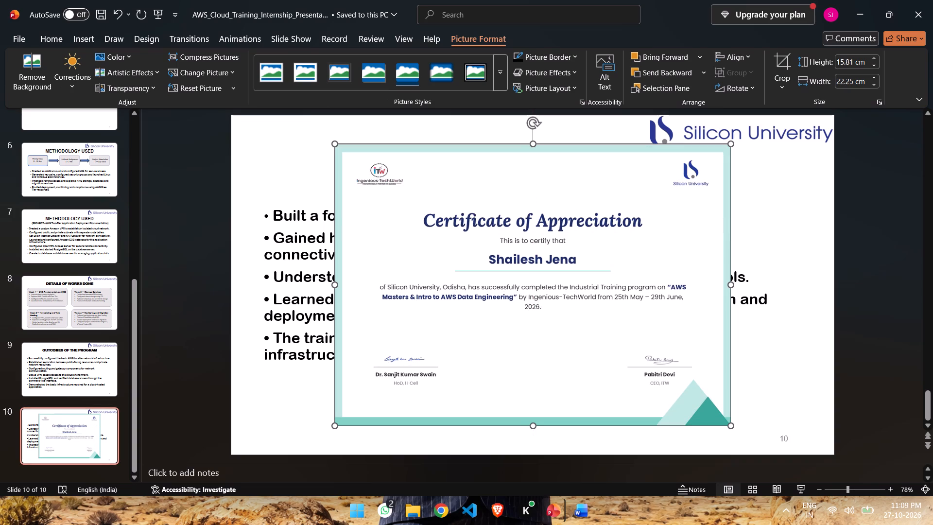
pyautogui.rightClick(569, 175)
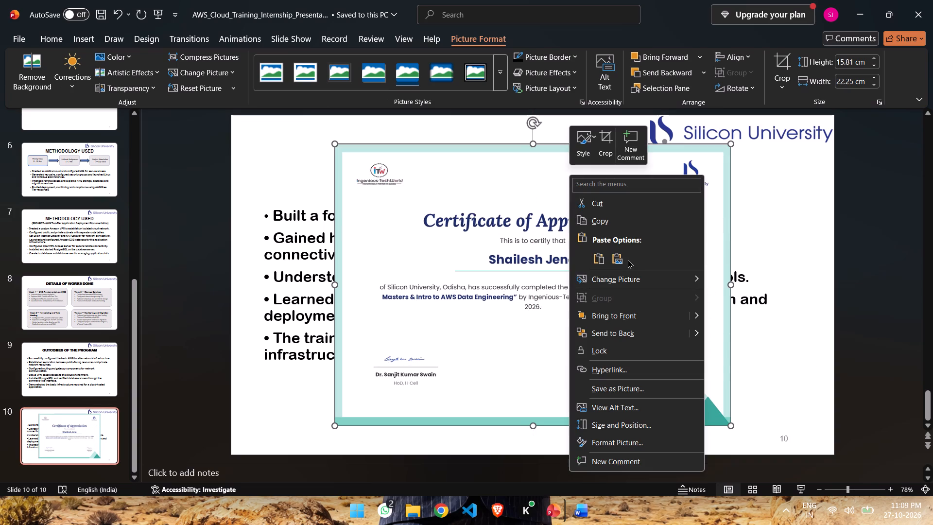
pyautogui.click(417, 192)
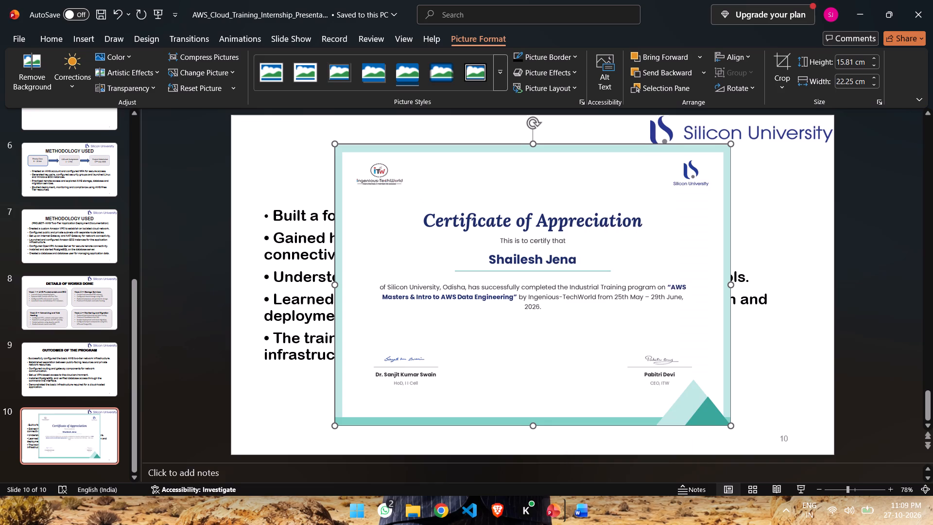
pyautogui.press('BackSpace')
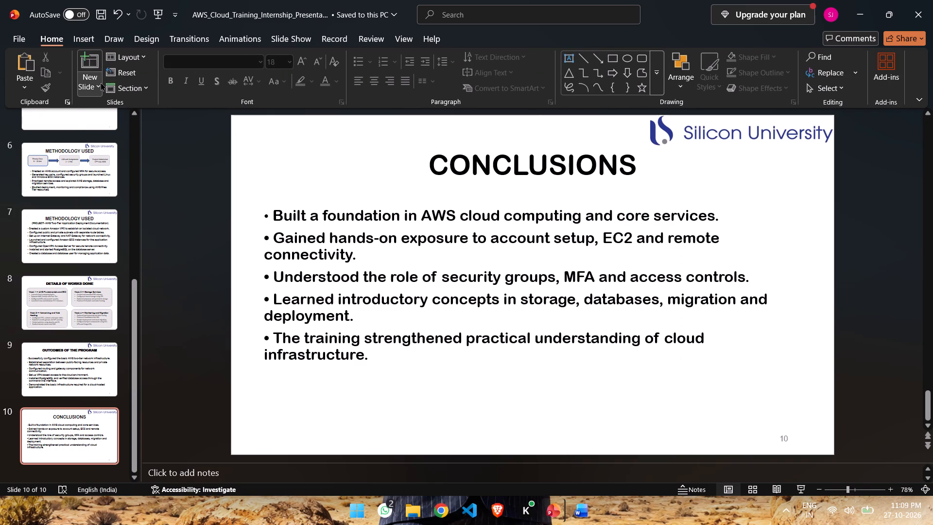
# Add a new slide with the Blank layout after the CONCLUSIONS slide.
pyautogui.click(91, 78)
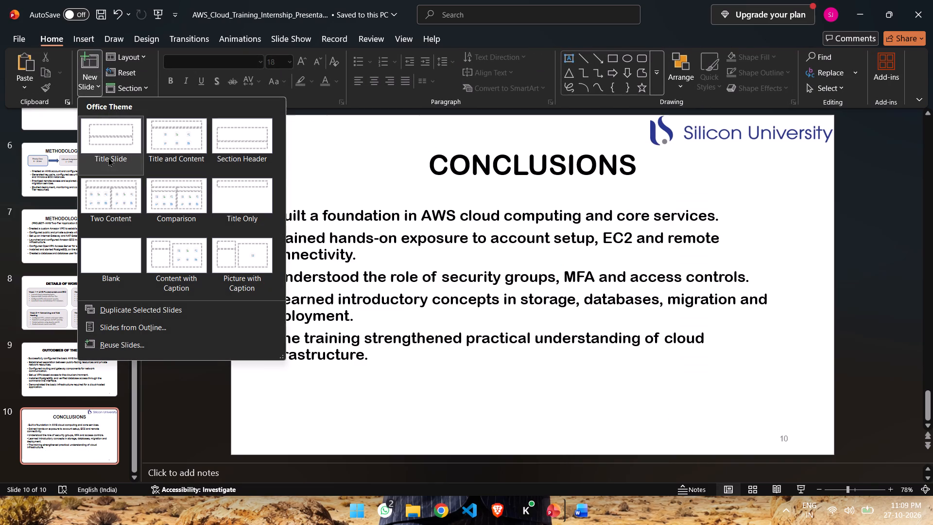
pyautogui.click(104, 249)
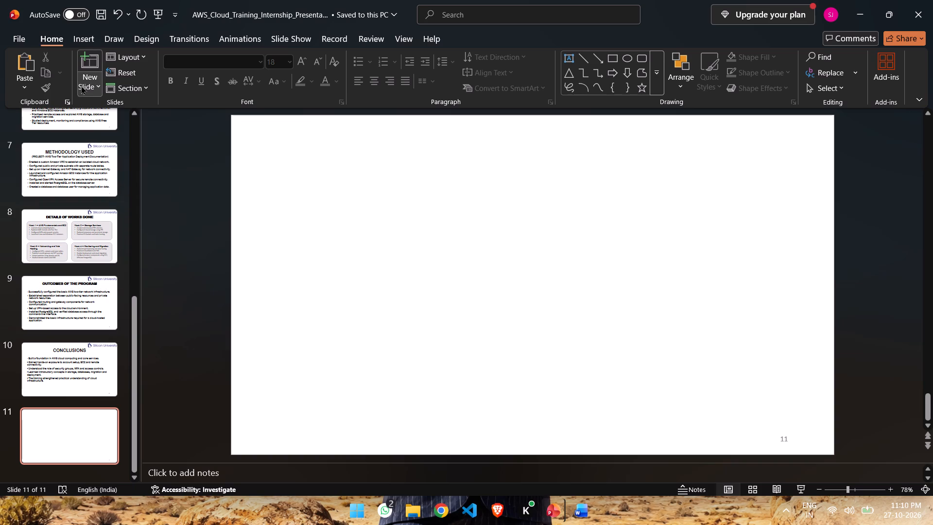
pyautogui.click(87, 40)
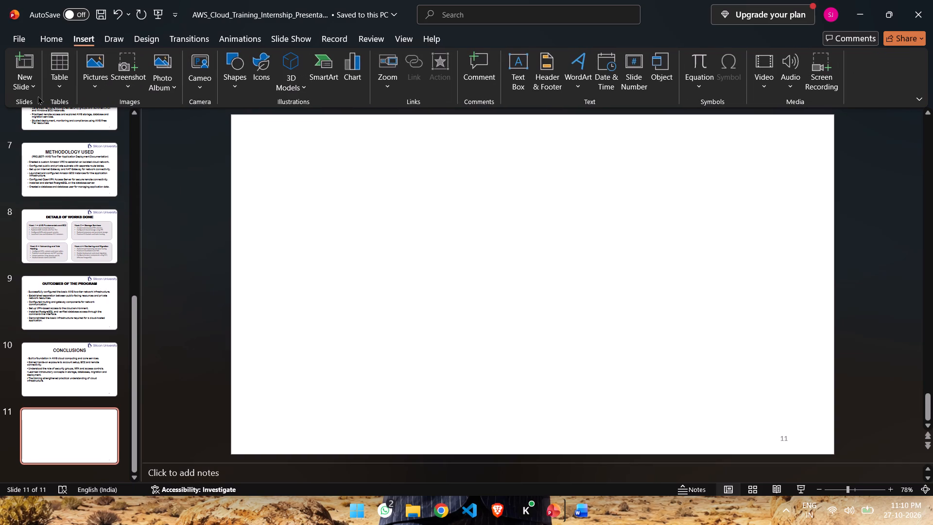
pyautogui.click(88, 62)
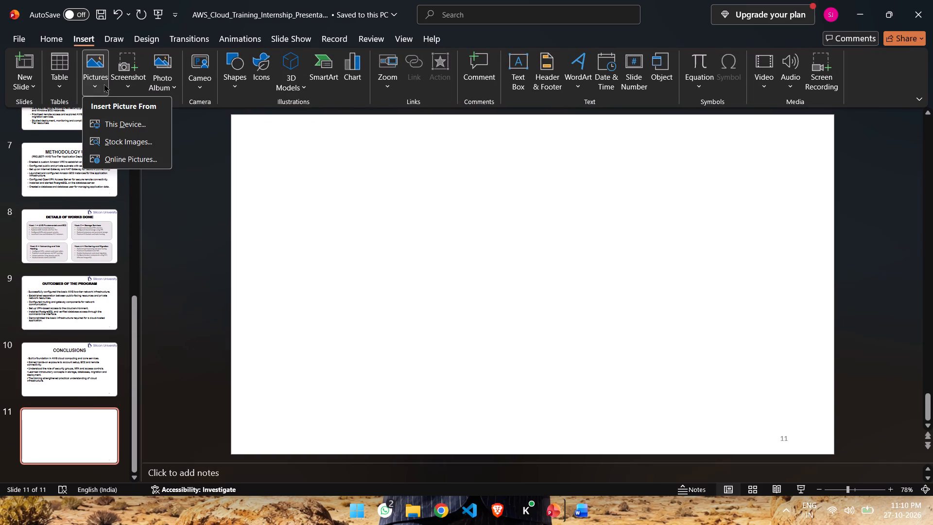
pyautogui.click(112, 130)
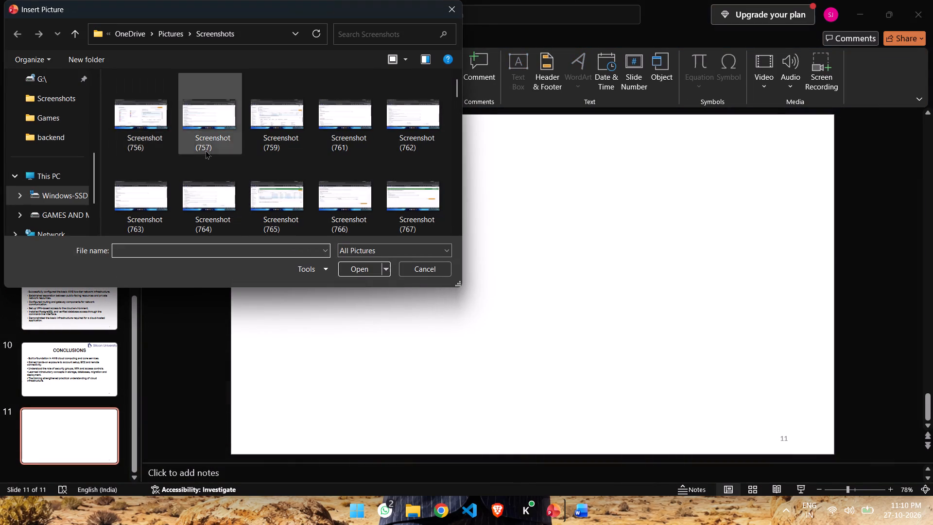
pyautogui.scroll(-20, 260, 169)
pyautogui.scroll(-1, 260, 169)
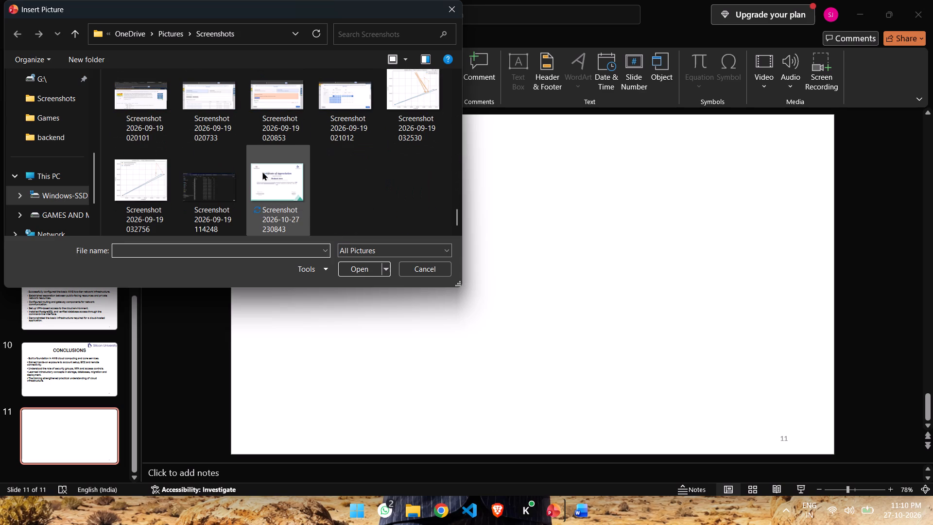
pyautogui.click(277, 174)
pyautogui.click(351, 269)
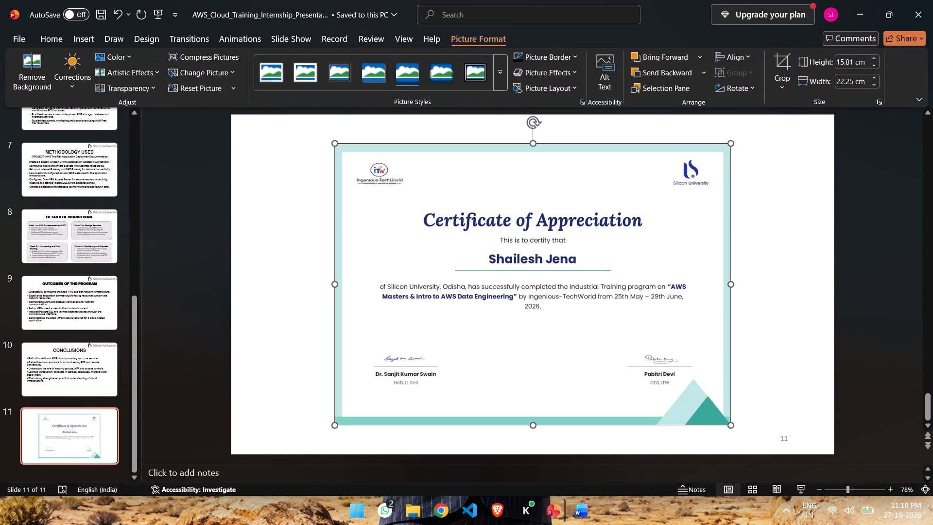
# Stretch the certificate picture to all four edges of slide 11, making it 33.87 cm wide and 19.05 cm high.
pyautogui.moveTo(334, 283); pyautogui.dragTo(299, 285)
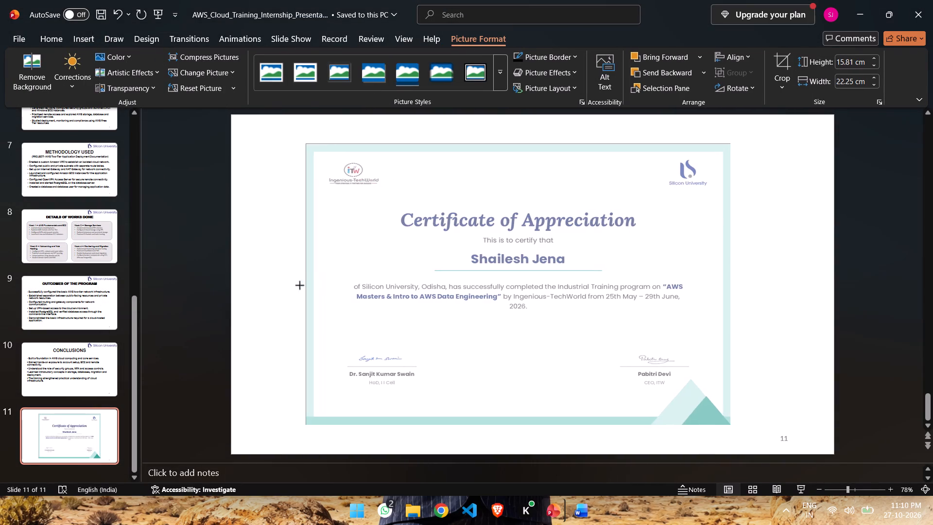
pyautogui.moveTo(299, 285); pyautogui.dragTo(224, 283)
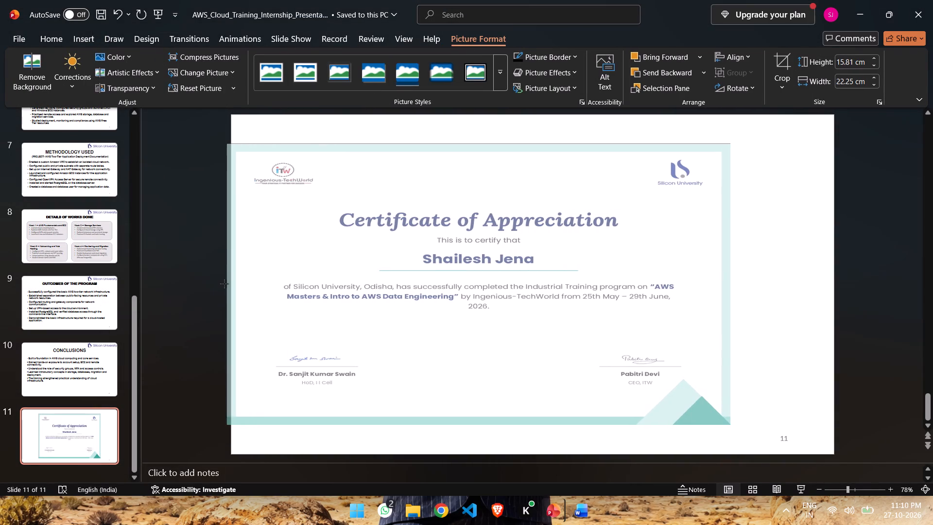
pyautogui.moveTo(224, 283); pyautogui.dragTo(229, 281)
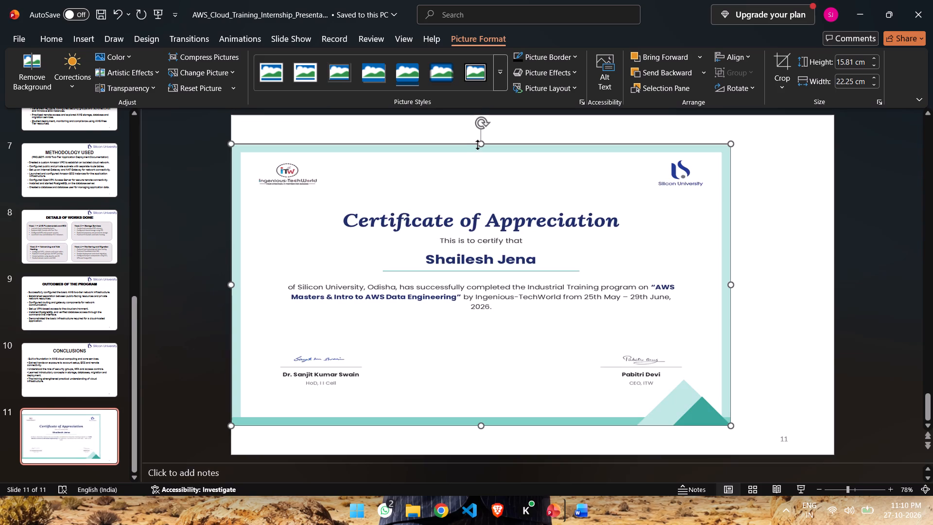
pyautogui.moveTo(479, 144); pyautogui.dragTo(474, 128)
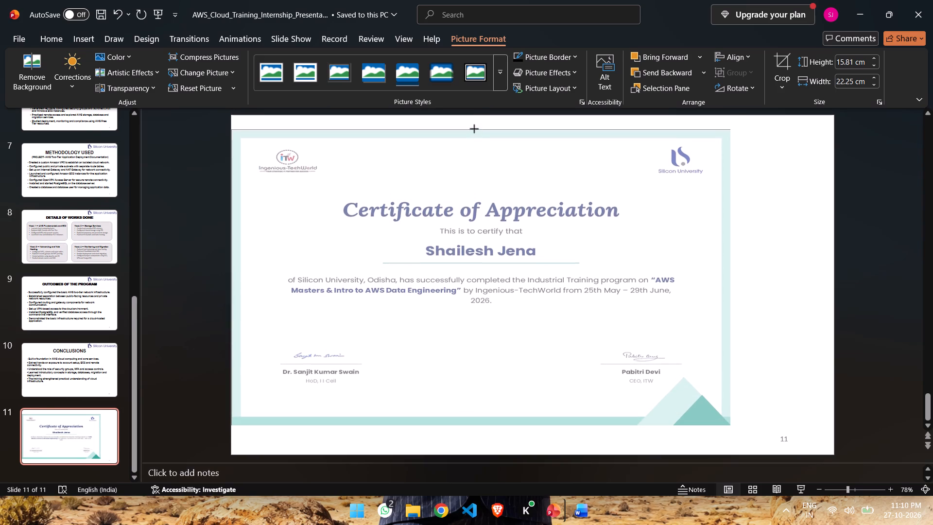
pyautogui.moveTo(474, 128); pyautogui.dragTo(473, 113)
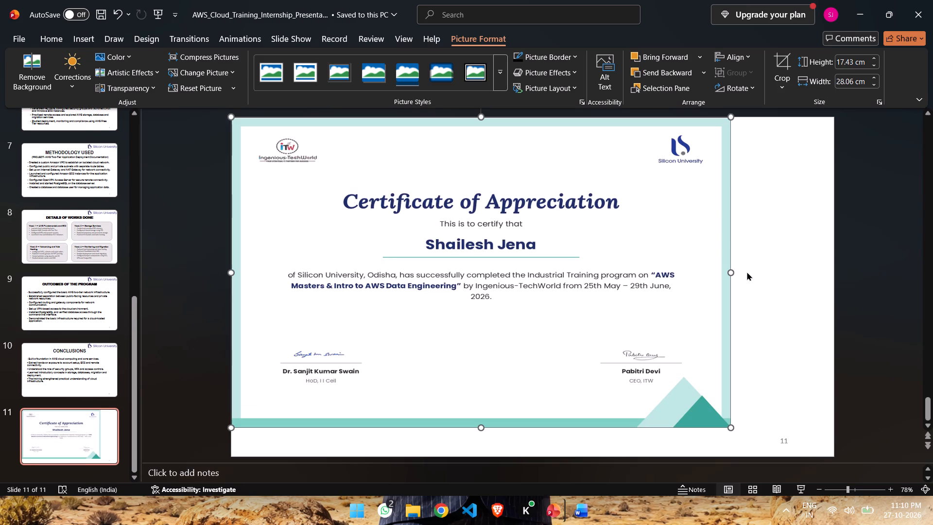
pyautogui.moveTo(730, 270); pyautogui.dragTo(815, 275)
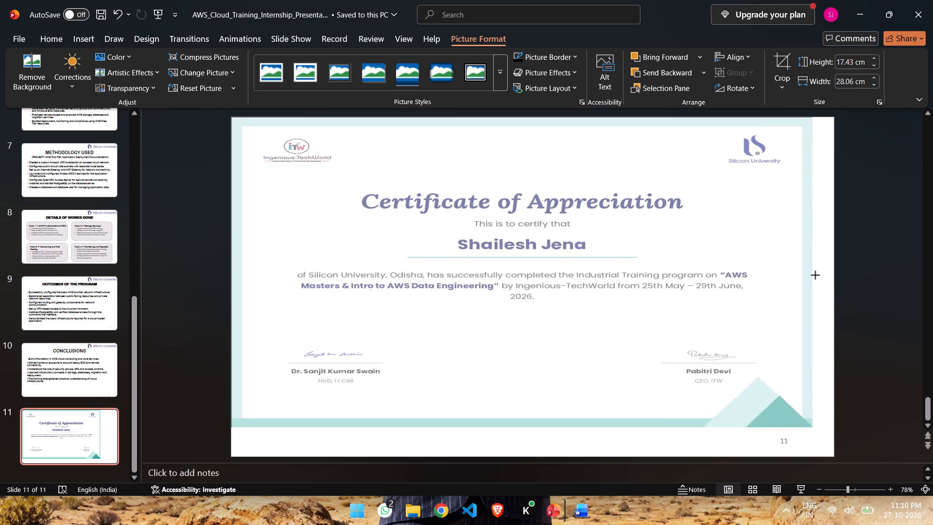
pyautogui.moveTo(815, 275); pyautogui.dragTo(832, 278)
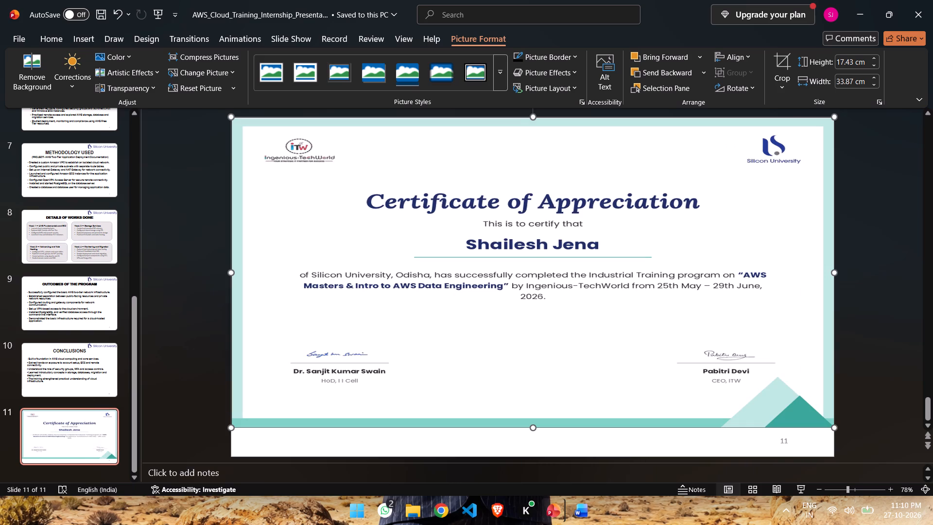
pyautogui.moveTo(535, 428); pyautogui.dragTo(535, 451)
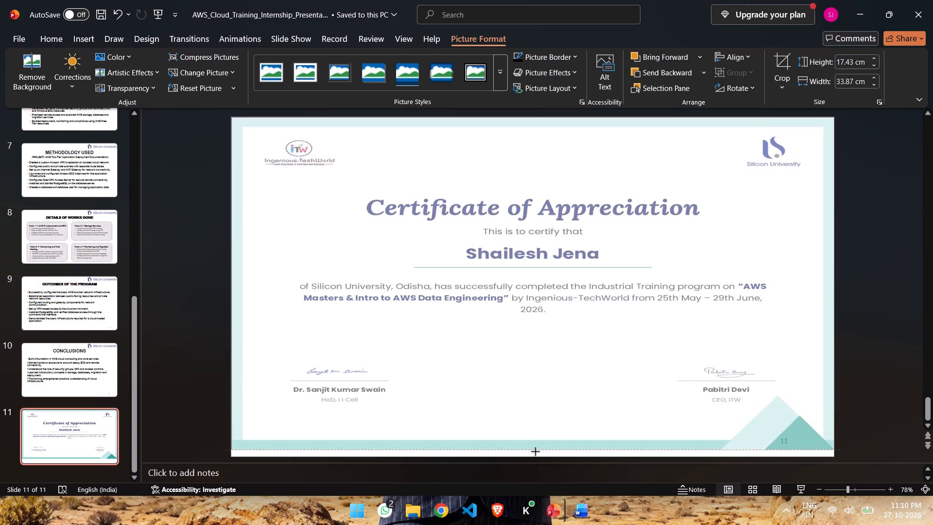
pyautogui.moveTo(535, 451); pyautogui.dragTo(536, 455)
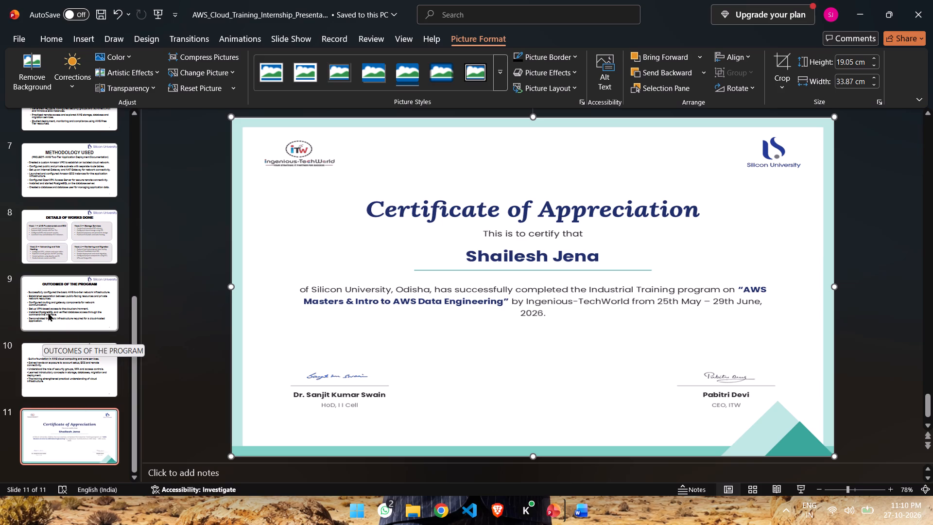
# Centre the Silicon University logo within its table cell on the title slide.
pyautogui.scroll(10, 49, 303)
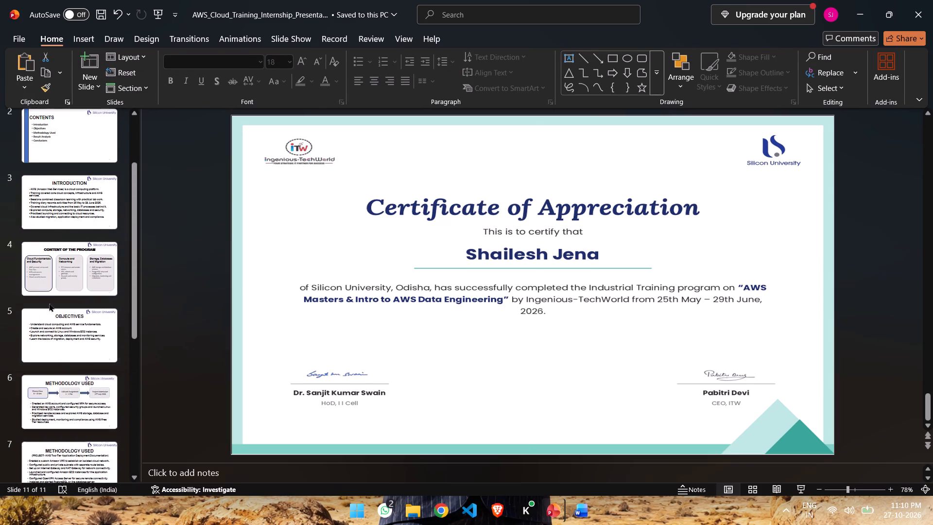
pyautogui.scroll(7, 49, 303)
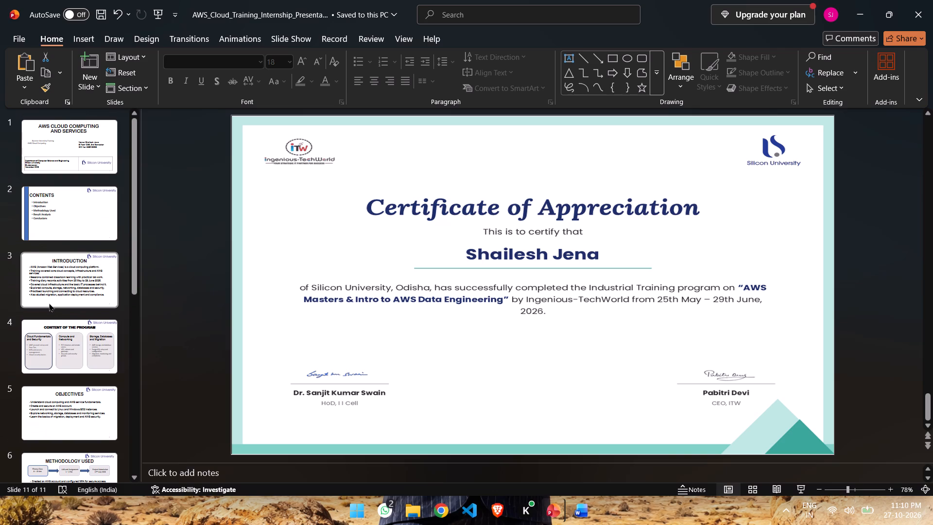
pyautogui.click(67, 146)
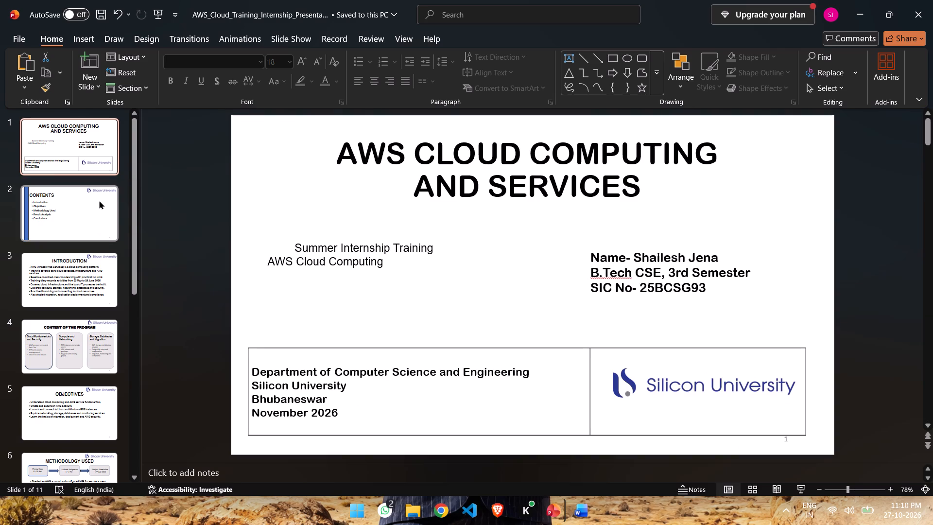
pyautogui.click(717, 388)
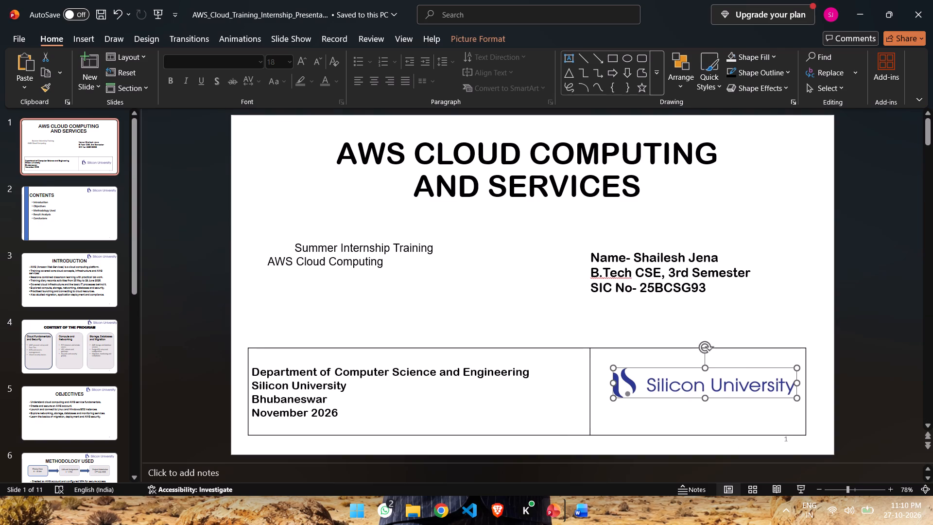
pyautogui.moveTo(711, 387); pyautogui.dragTo(703, 391)
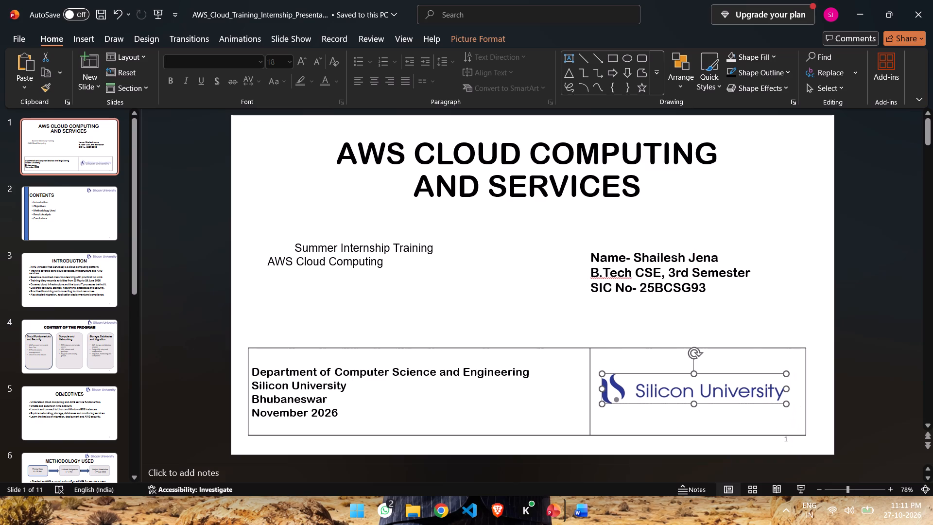
pyautogui.click(779, 313)
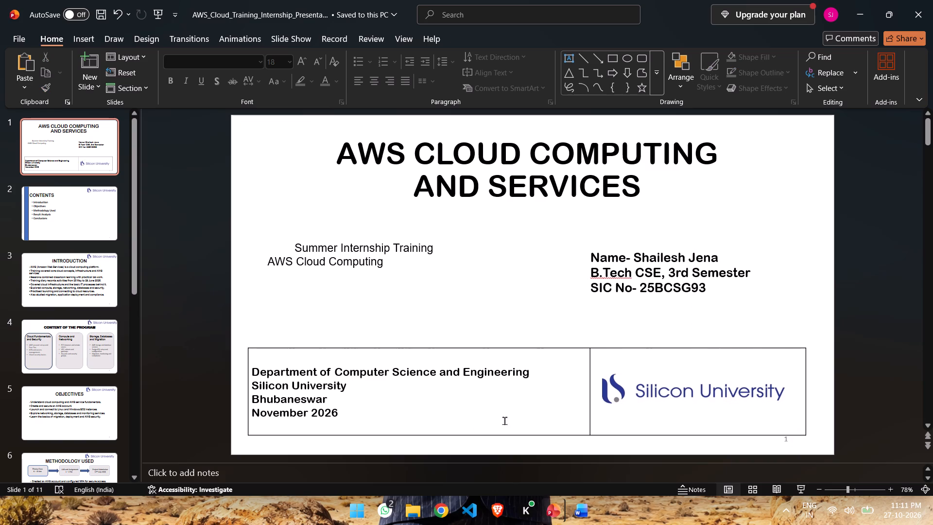
pyautogui.click(703, 396)
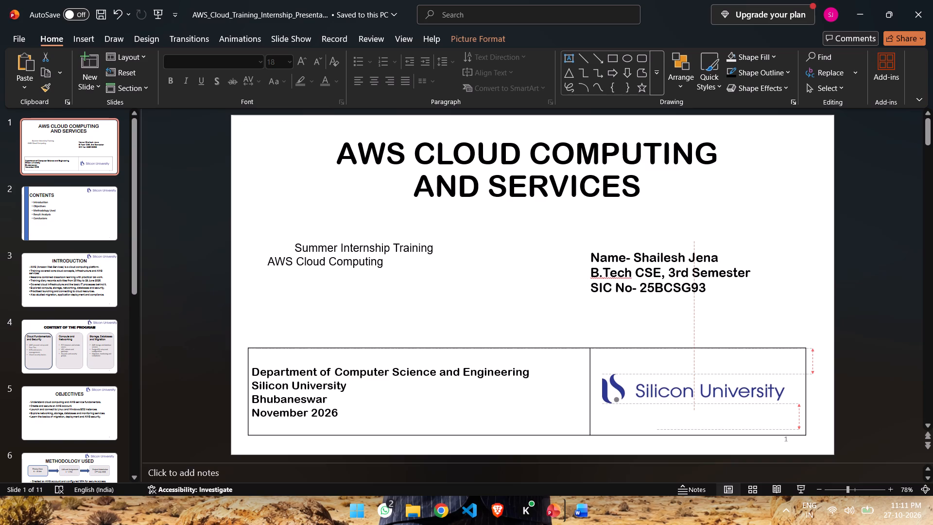
pyautogui.click(739, 308)
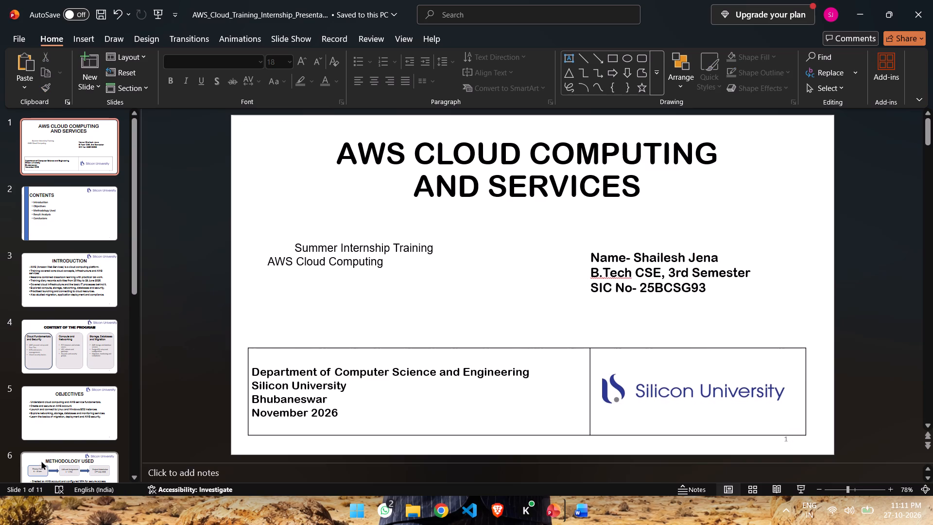
# Review slides 2 to 6, from CONTENTS through the first METHODOLOGY USED slide, checking their order and layout.
pyautogui.click(85, 220)
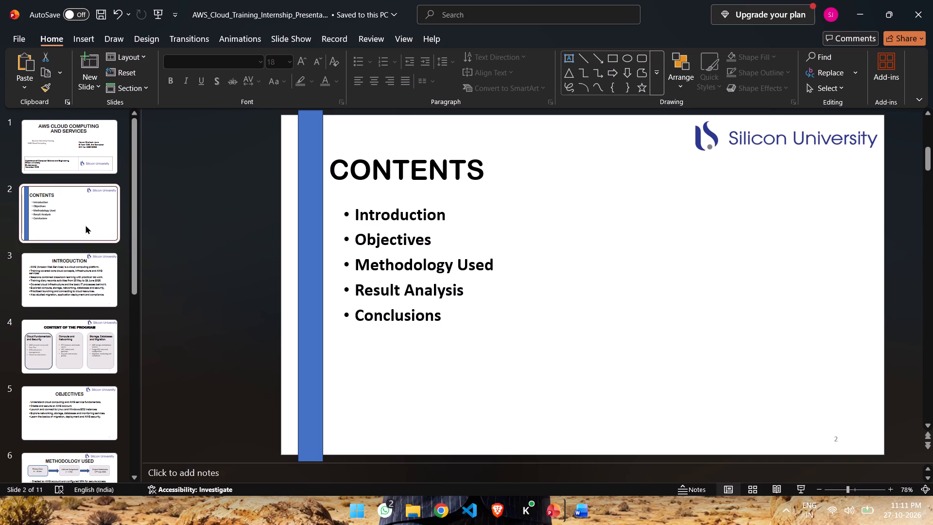
pyautogui.click(61, 262)
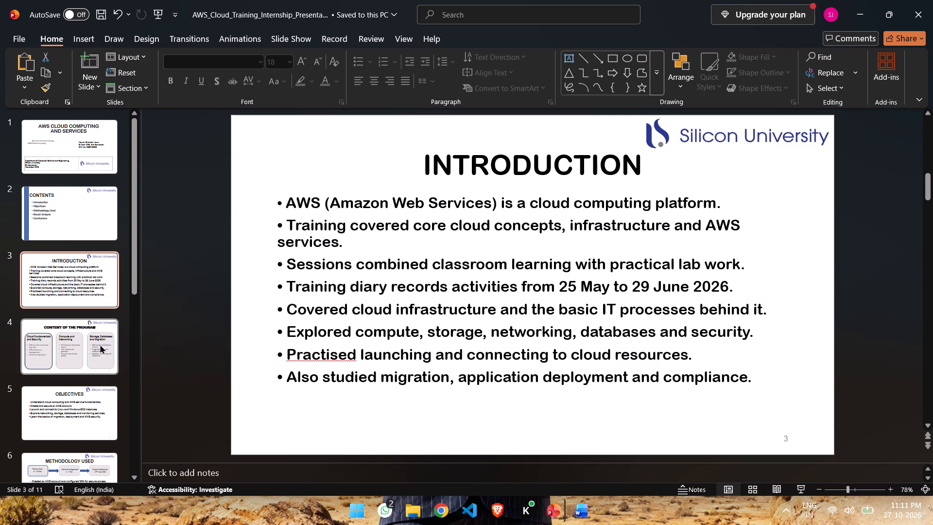
pyautogui.moveTo(94, 350); pyautogui.dragTo(91, 355)
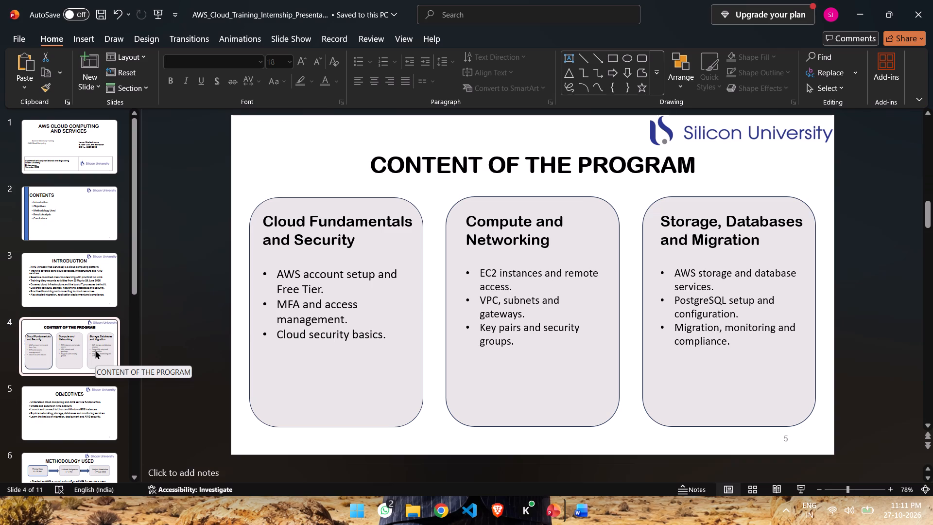
pyautogui.click(66, 393)
pyautogui.click(69, 355)
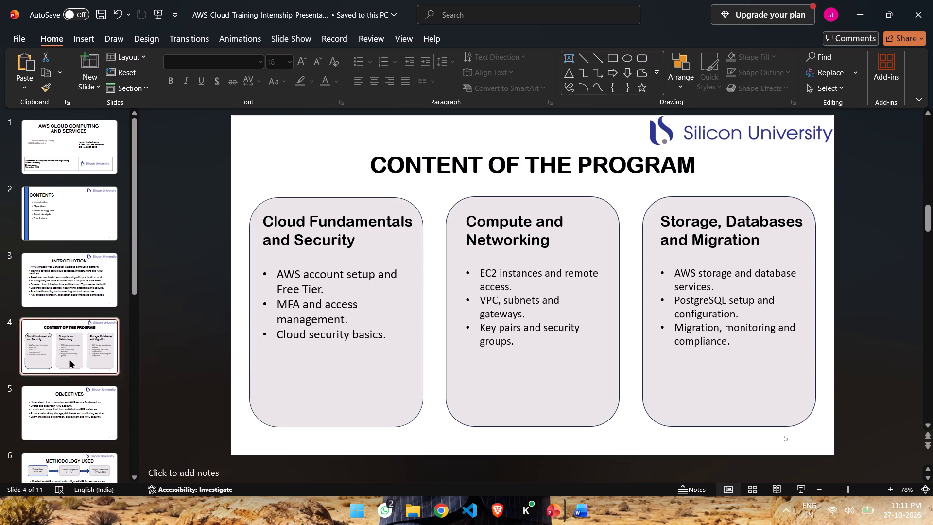
pyautogui.moveTo(77, 399); pyautogui.dragTo(80, 406)
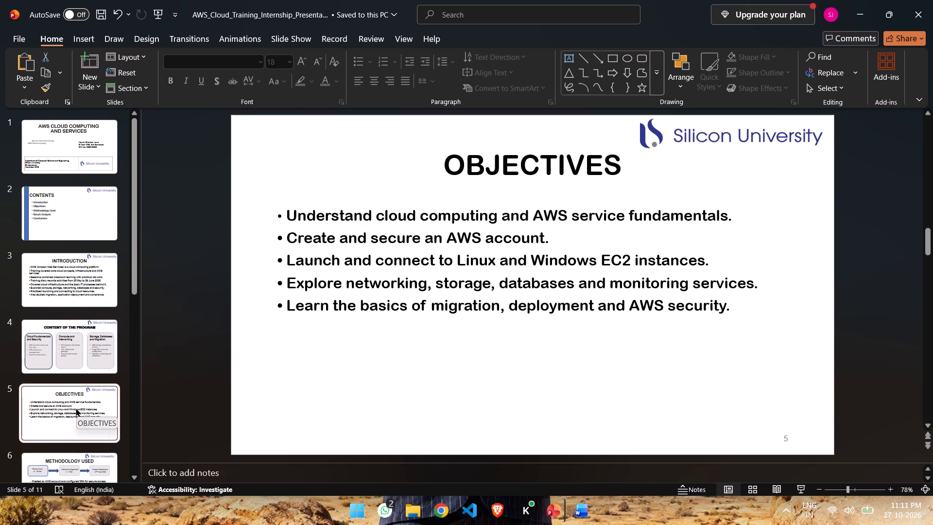
pyautogui.scroll(-2, 76, 405)
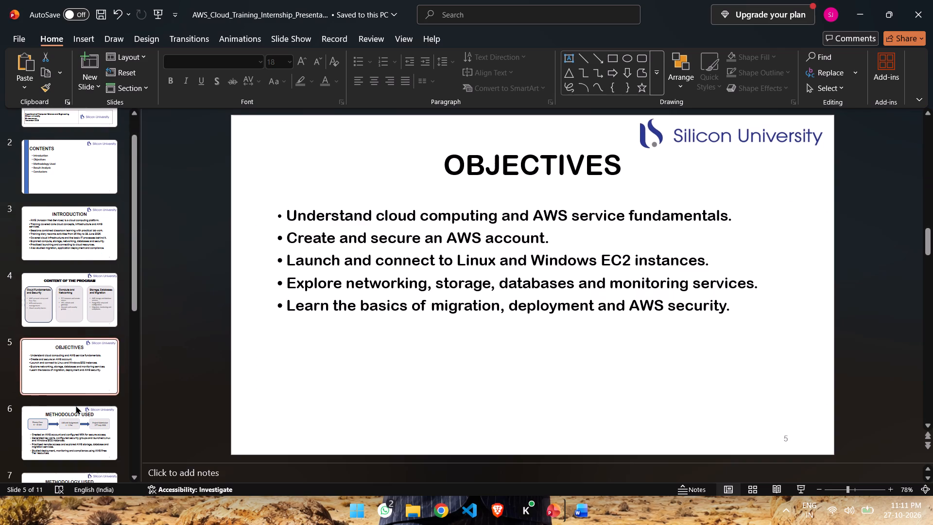
pyautogui.click(77, 402)
pyautogui.scroll(-2, 78, 402)
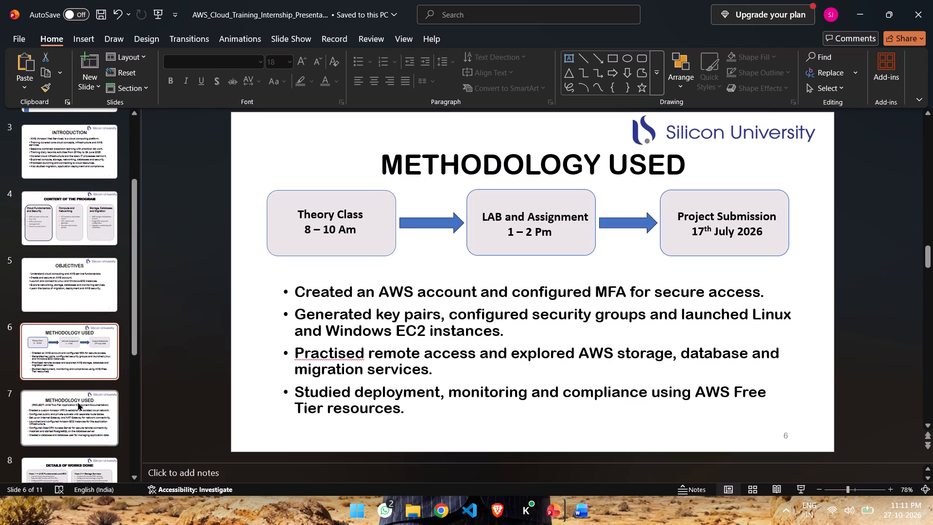
# Set the font size of the "(PROJECT- AWS Two-Tier Application Deployment Documentation)" subtitle on slide 7 to 26.
pyautogui.scroll(-2, 78, 402)
pyautogui.click(77, 363)
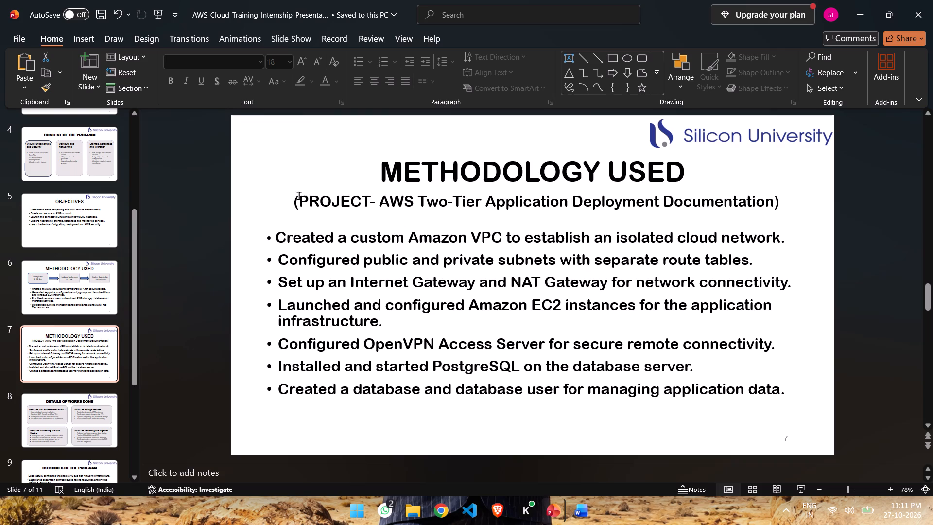
pyautogui.moveTo(295, 201); pyautogui.dragTo(595, 203)
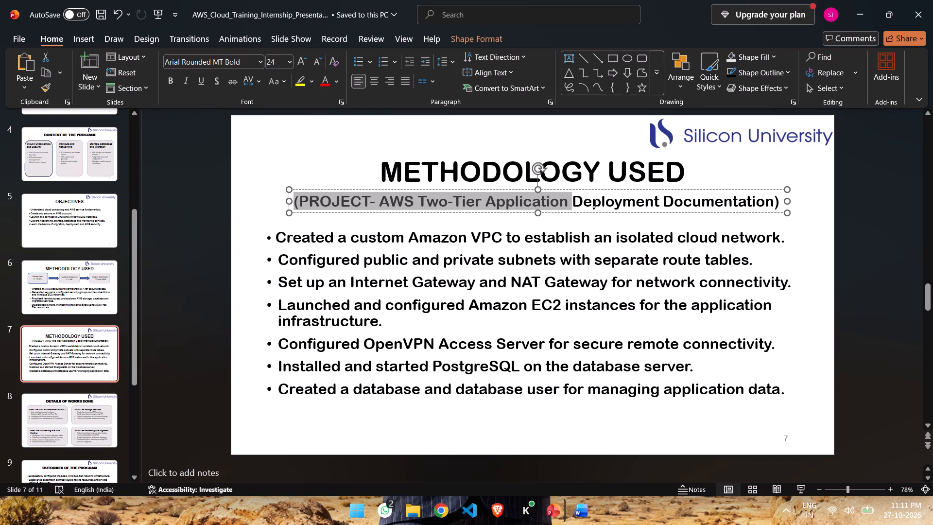
pyautogui.moveTo(595, 203); pyautogui.dragTo(781, 203)
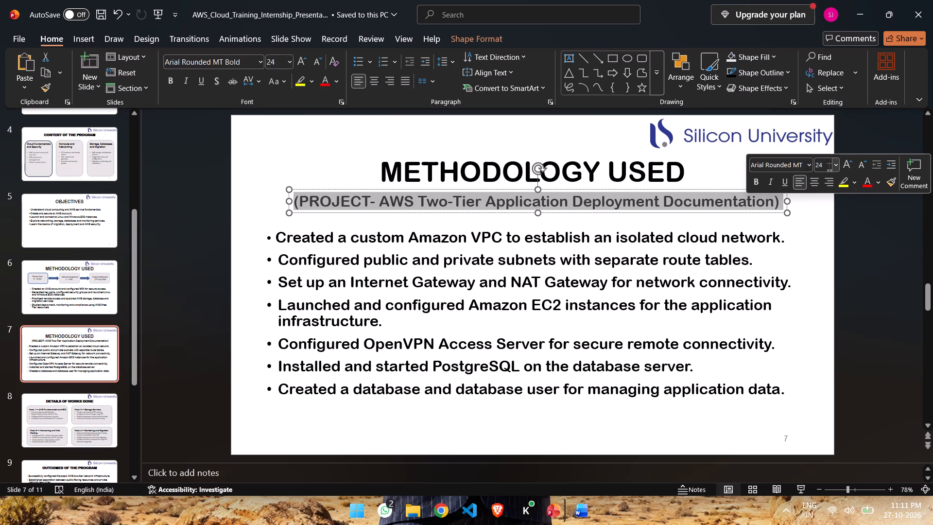
pyautogui.click(833, 166)
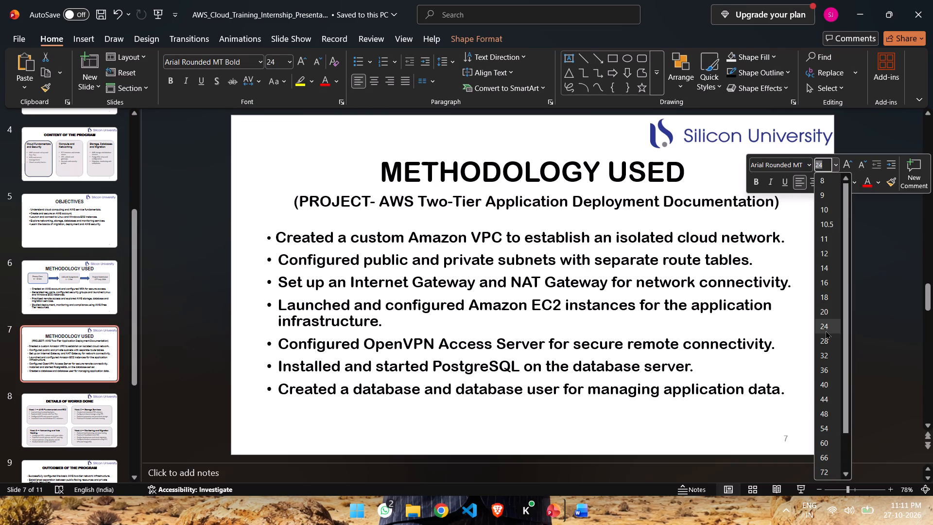
pyautogui.click(821, 165)
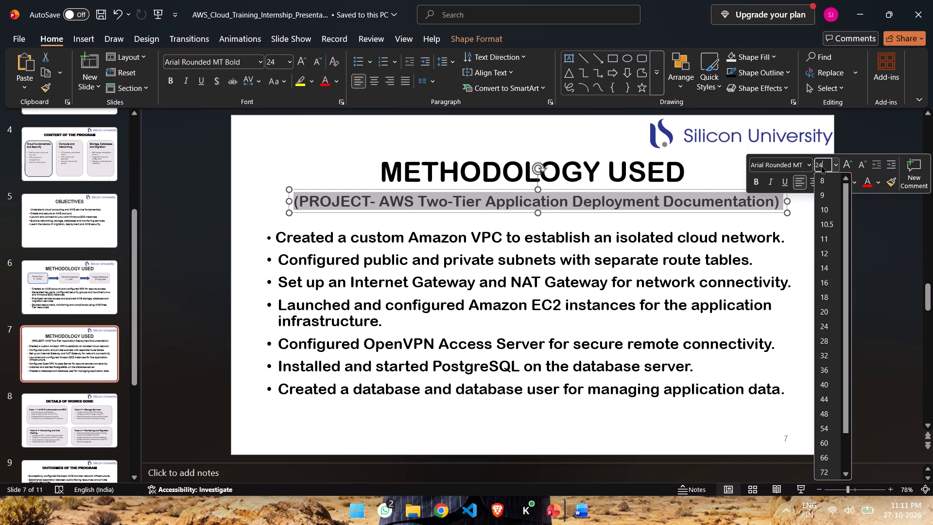
pyautogui.press('BackSpace')
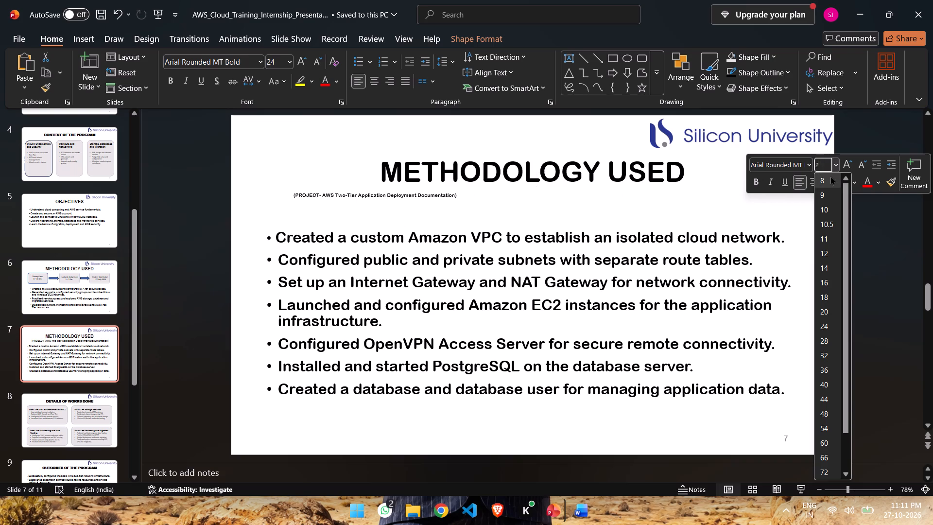
pyautogui.press('6')
pyautogui.press('Return')
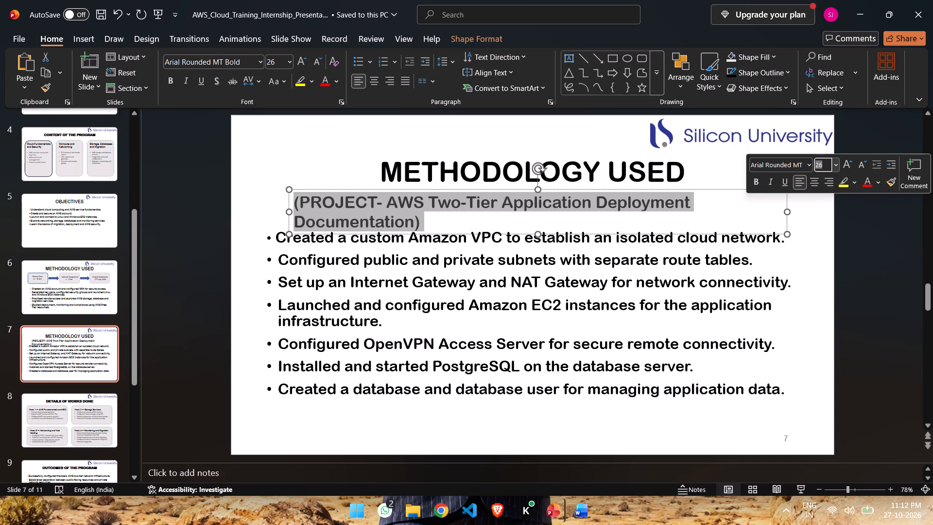
# Widen the project subtitle's text box to fit one line and recentre it beneath the METHODOLOGY USED title on slide 7.
pyautogui.moveTo(789, 211); pyautogui.dragTo(796, 211)
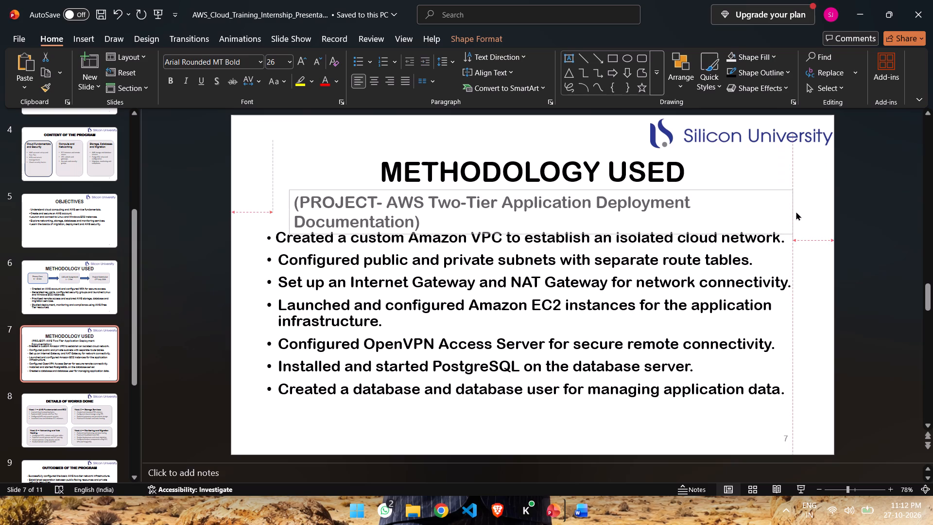
pyautogui.moveTo(796, 211); pyautogui.dragTo(829, 210)
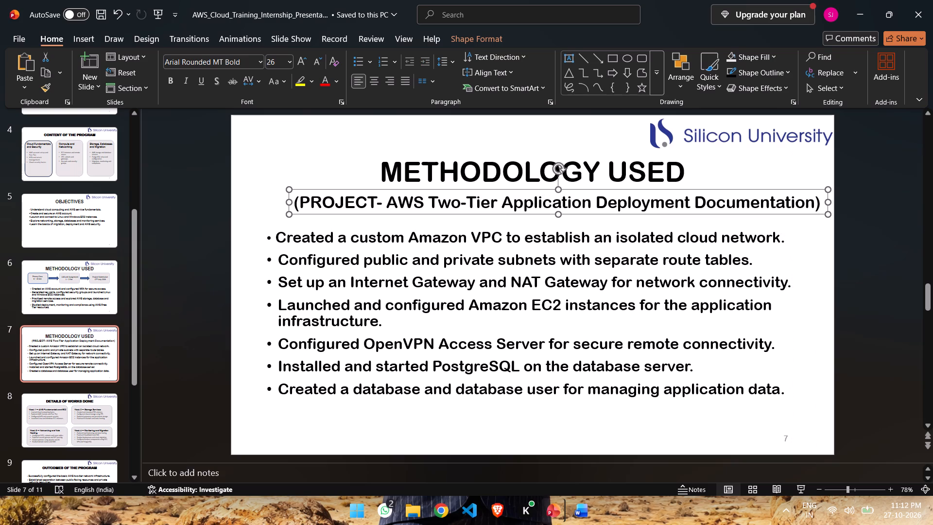
pyautogui.moveTo(540, 189); pyautogui.dragTo(518, 185)
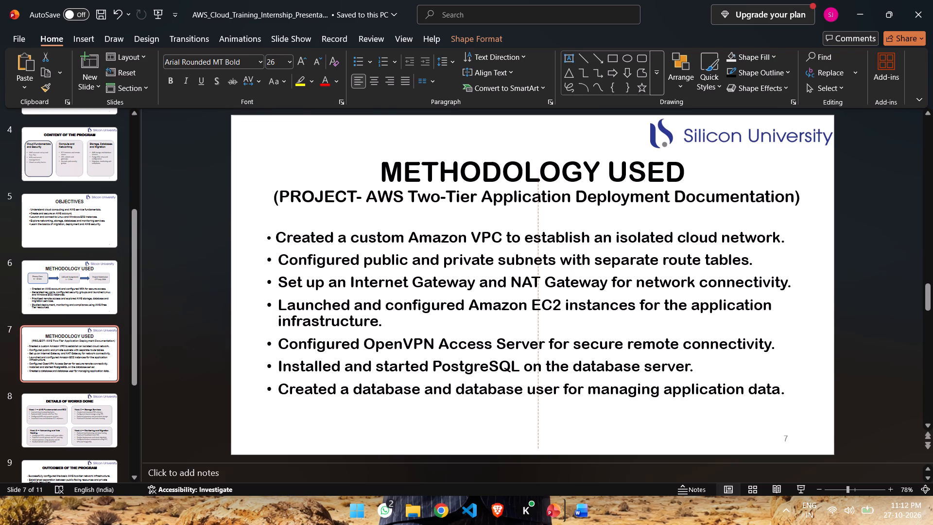
pyautogui.moveTo(518, 185); pyautogui.dragTo(513, 188)
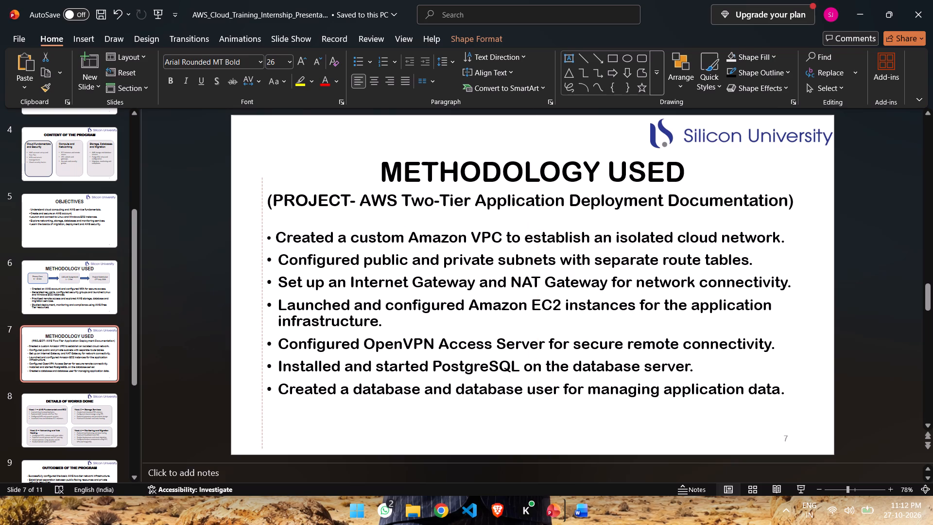
pyautogui.moveTo(513, 188); pyautogui.dragTo(511, 187)
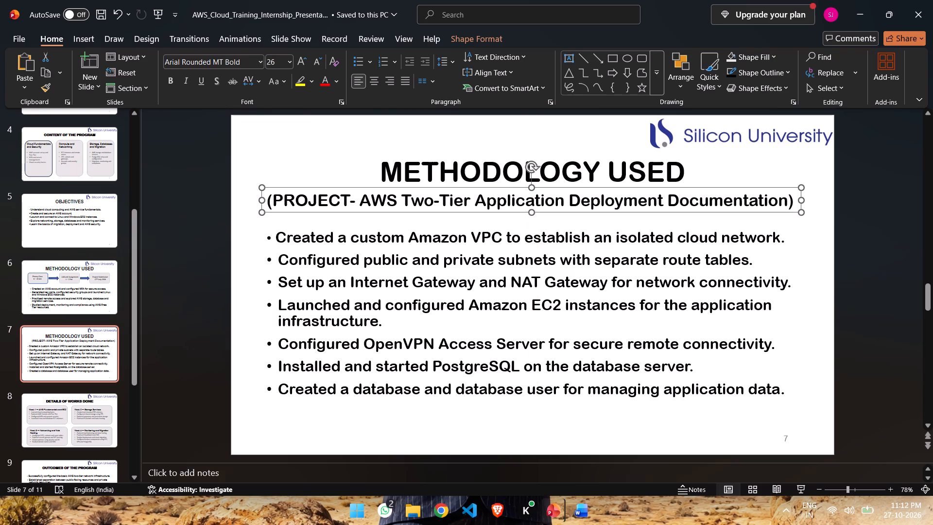
pyautogui.click(302, 141)
pyautogui.click(819, 201)
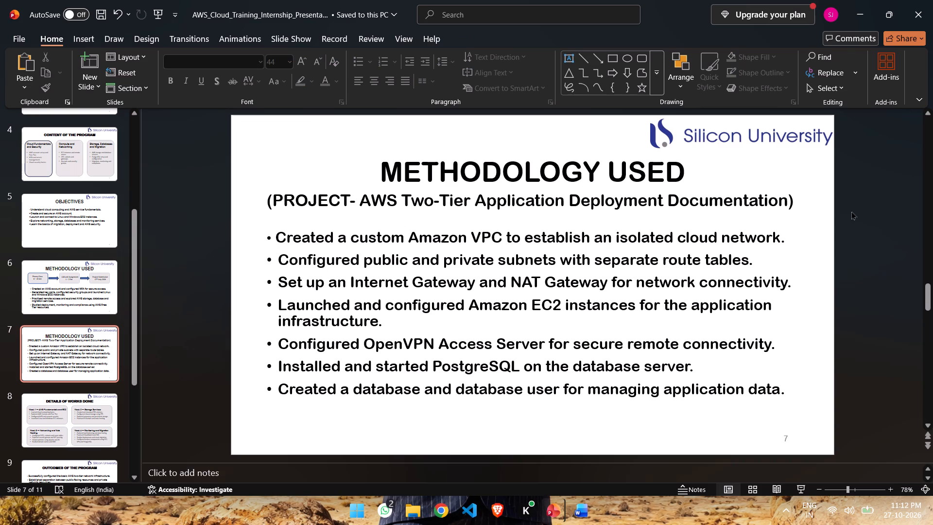
# Review the DETAILS OF WORKS DONE, OUTCOMES OF THE PROGRAM and CONCLUSIONS slides for content and layout.
pyautogui.click(86, 414)
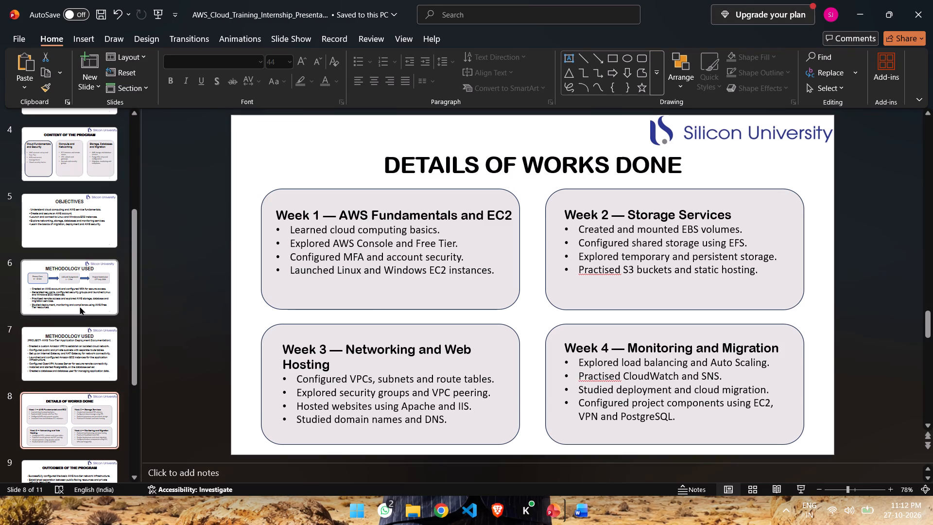
pyautogui.scroll(-4, 72, 336)
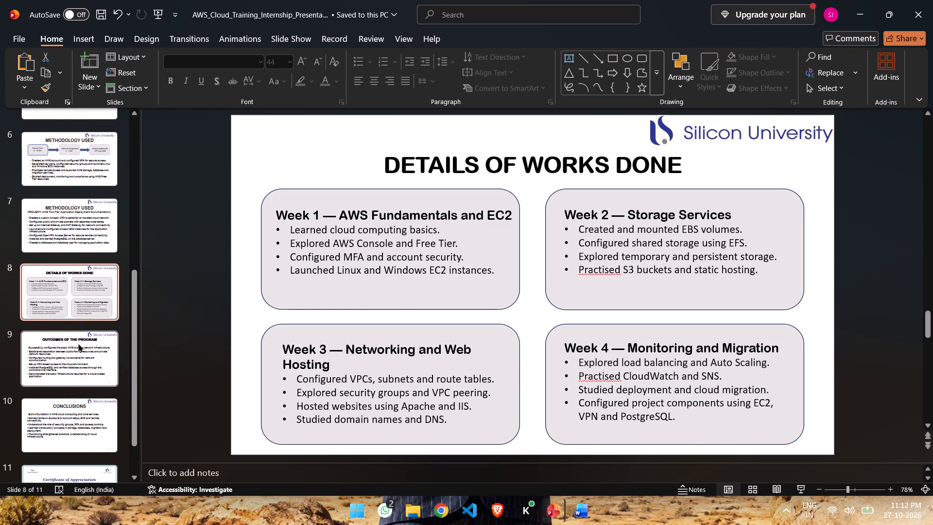
pyautogui.click(78, 347)
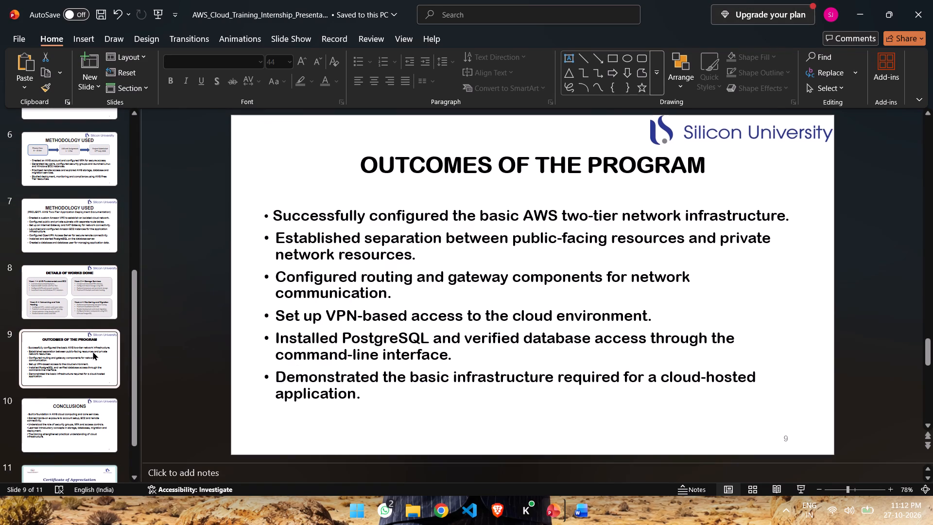
pyautogui.scroll(-3, 93, 351)
pyautogui.moveTo(94, 351); pyautogui.dragTo(97, 356)
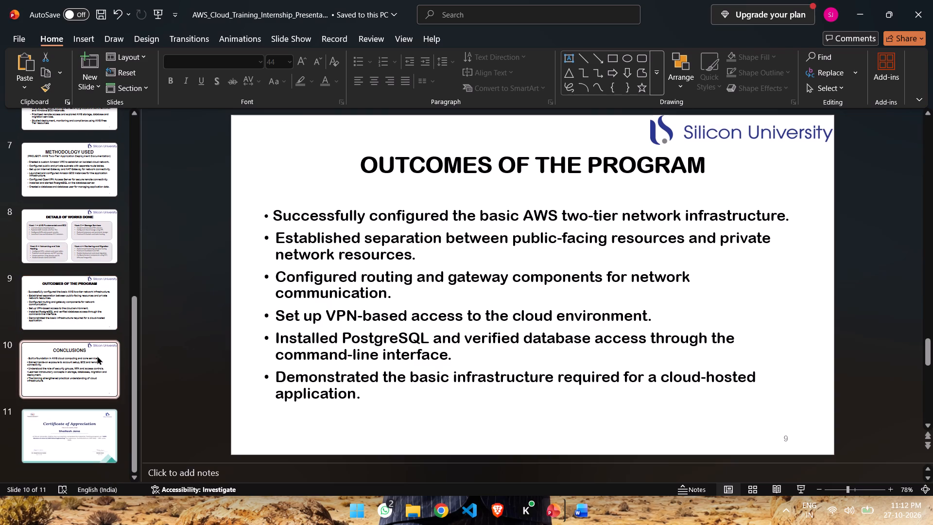
pyautogui.click(66, 361)
pyautogui.click(81, 293)
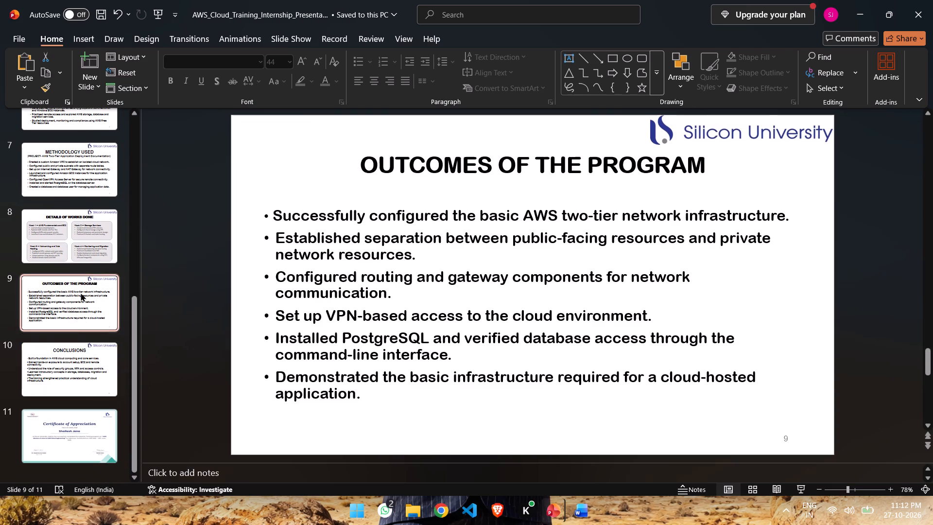
pyautogui.moveTo(60, 356); pyautogui.dragTo(65, 362)
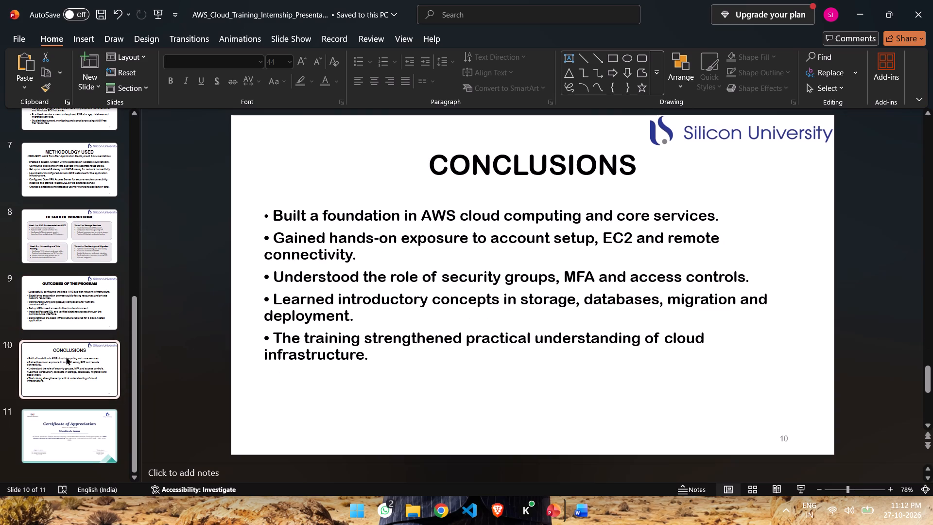
# Review the certificate, CONCLUSIONS and OUTCOMES OF THE PROGRAM slides and check the overall slide sequence.
pyautogui.click(68, 430)
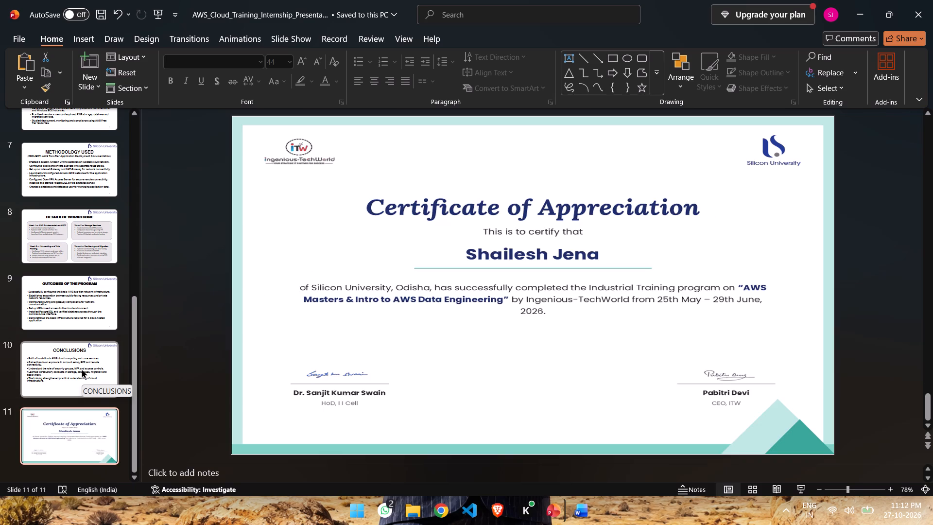
pyautogui.click(74, 362)
pyautogui.click(74, 321)
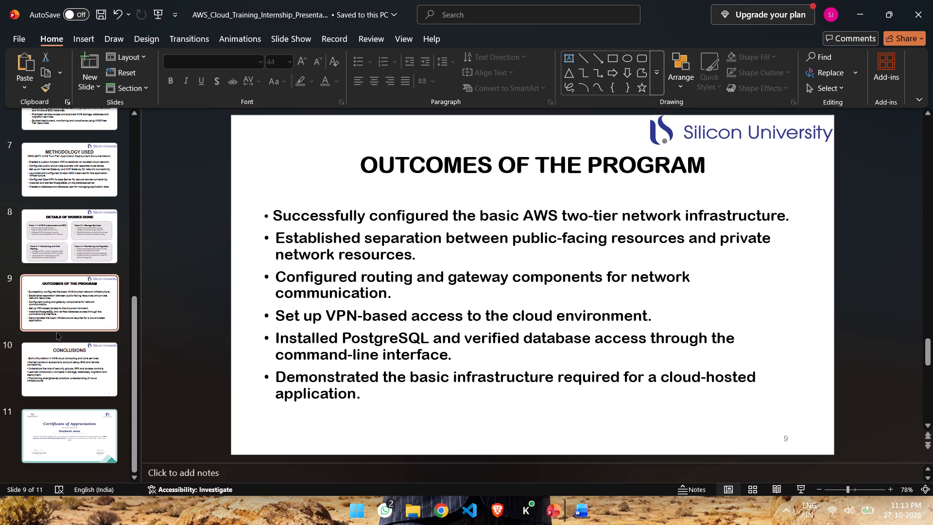
pyautogui.rightClick(56, 332)
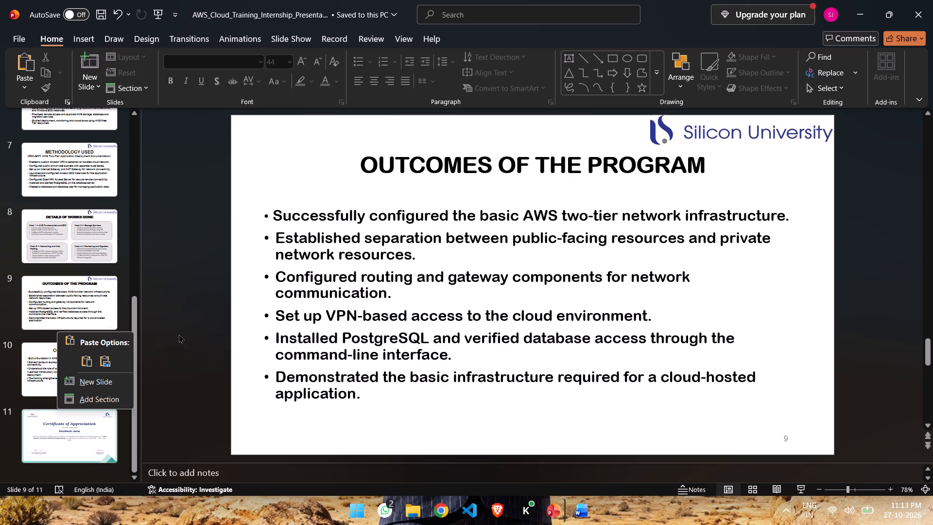
pyautogui.click(160, 143)
pyautogui.scroll(-5, 113, 124)
pyautogui.scroll(12, 113, 124)
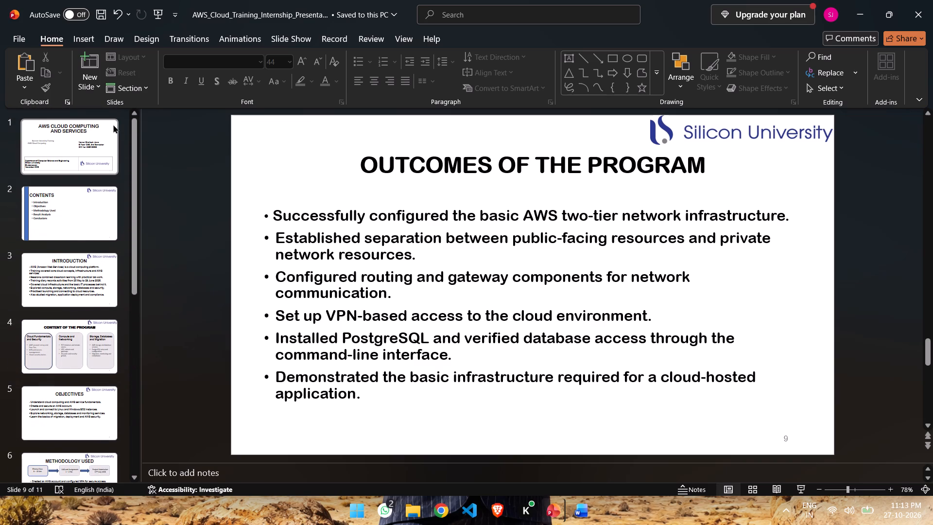
# Delete the blue vertical bar from the CONTENTS slide.
pyautogui.scroll(3, 113, 124)
pyautogui.scroll(-3, 113, 124)
pyautogui.scroll(2, 113, 124)
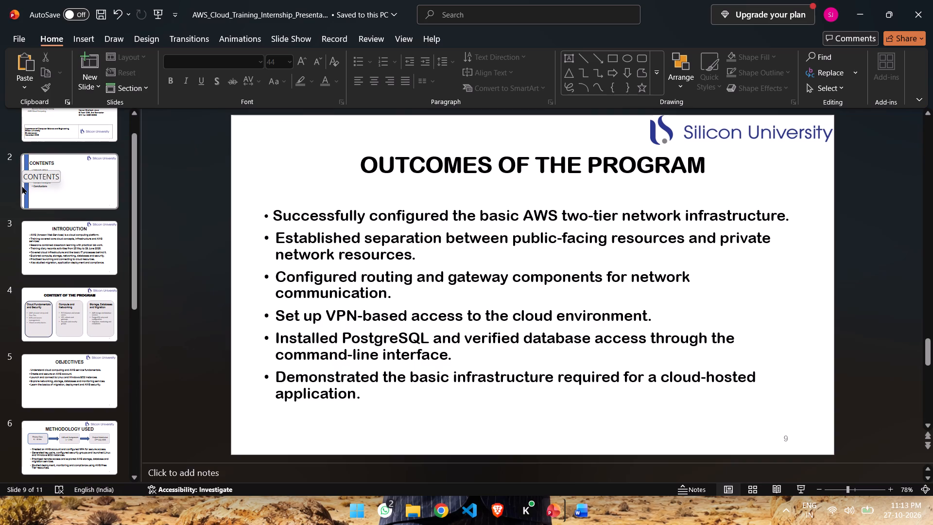
pyautogui.click(48, 194)
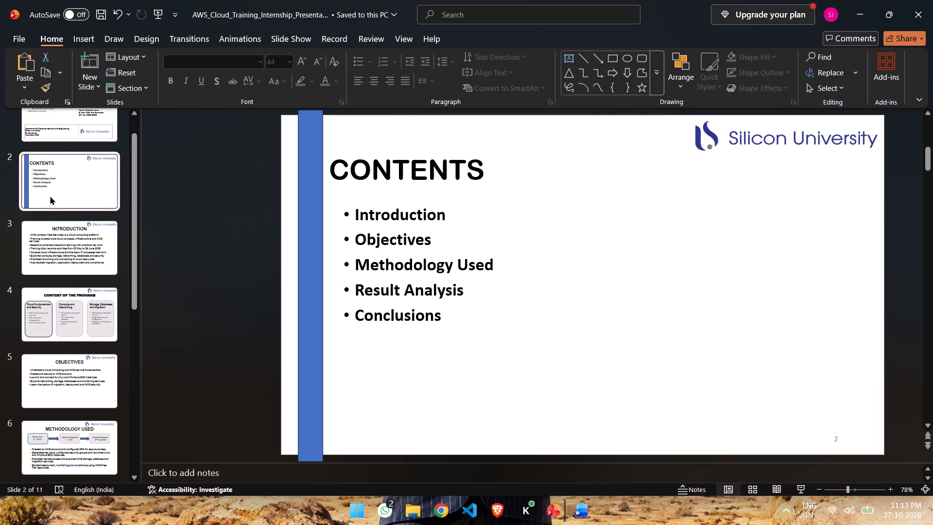
pyautogui.click(307, 187)
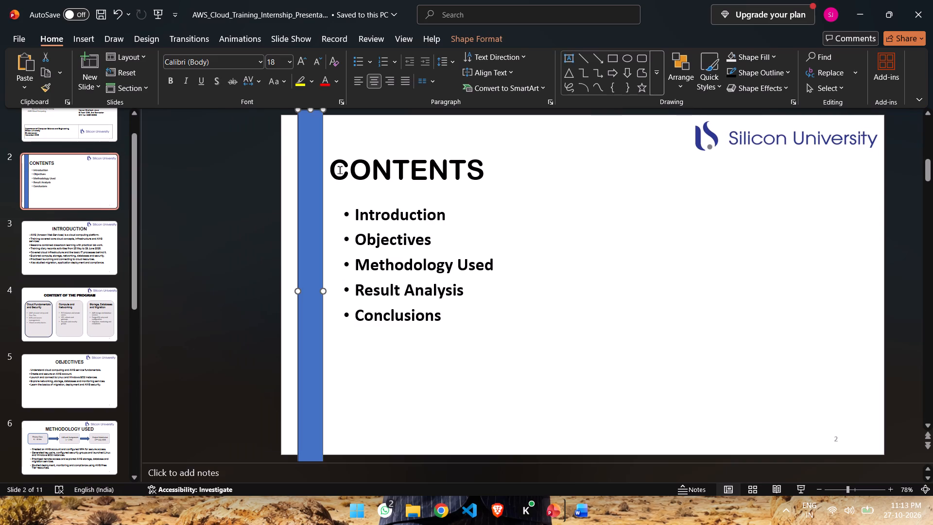
pyautogui.press('BackSpace')
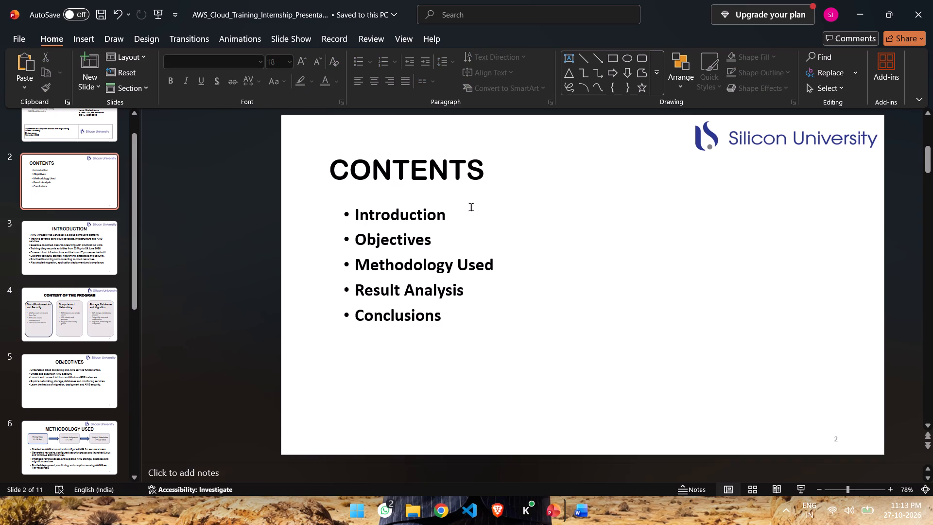
# Move the CONTENTS title so it is horizontally centred on slide 2.
pyautogui.click(441, 171)
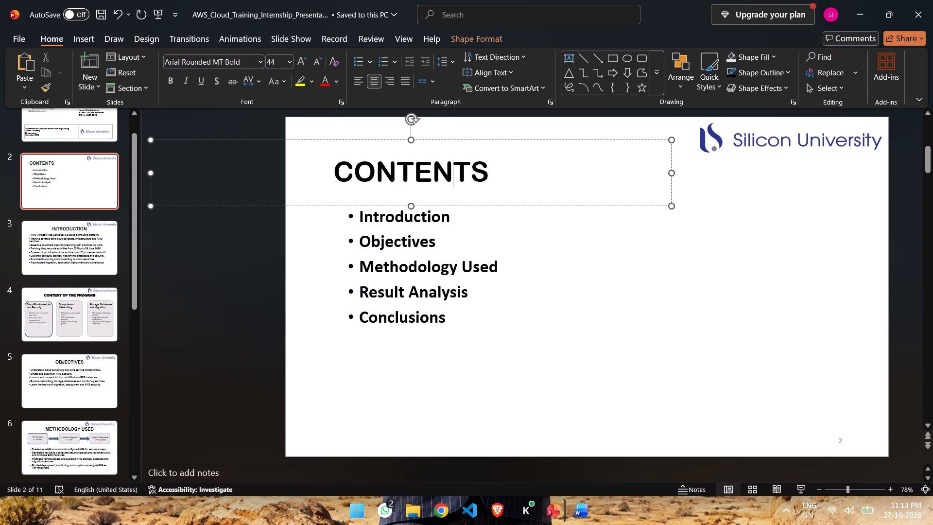
pyautogui.moveTo(513, 140); pyautogui.dragTo(668, 141)
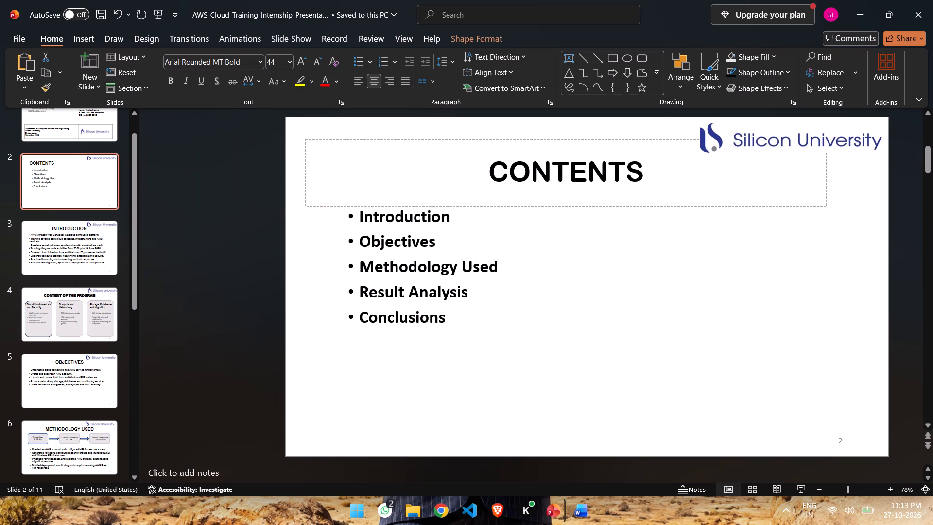
pyautogui.moveTo(668, 141); pyautogui.dragTo(701, 140)
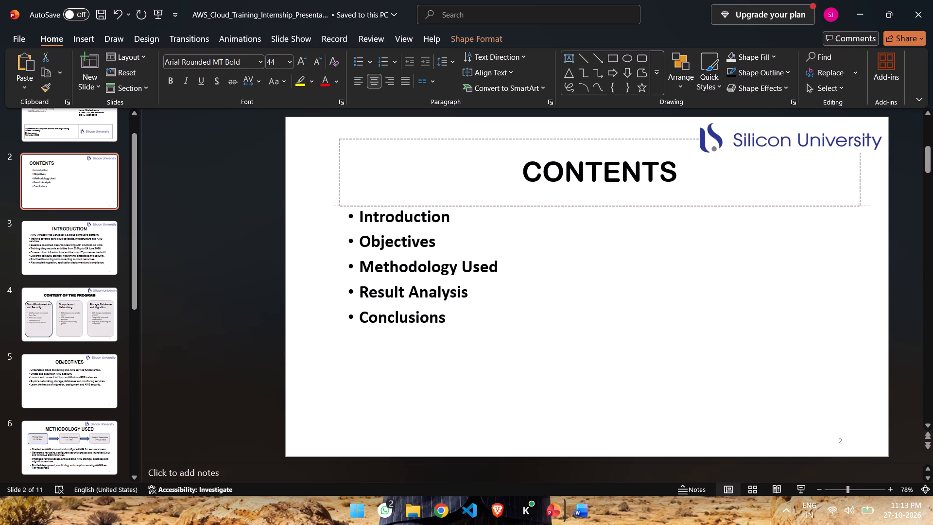
pyautogui.moveTo(701, 140); pyautogui.dragTo(688, 140)
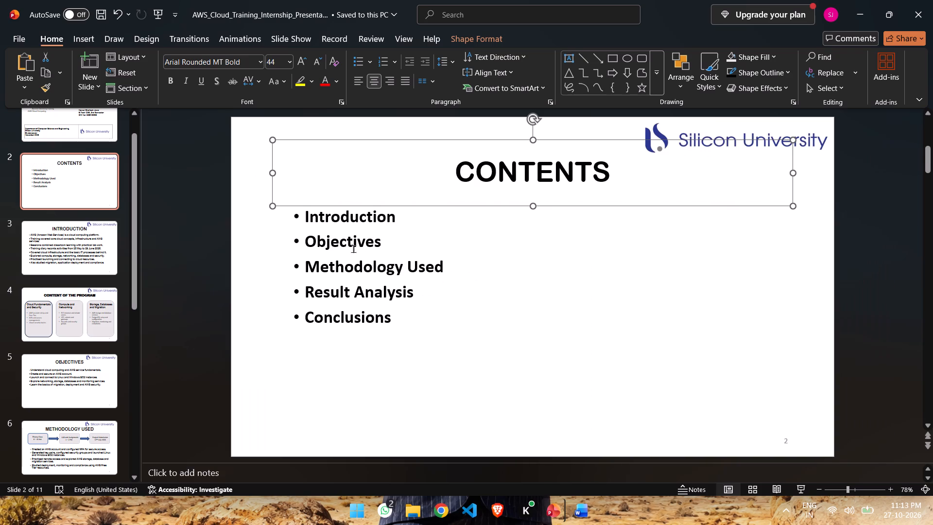
# Move the bulleted list on the CONTENTS slide up close beneath the title and slightly outward toward the left margin.
pyautogui.click(353, 248)
pyautogui.moveTo(400, 204); pyautogui.dragTo(404, 201)
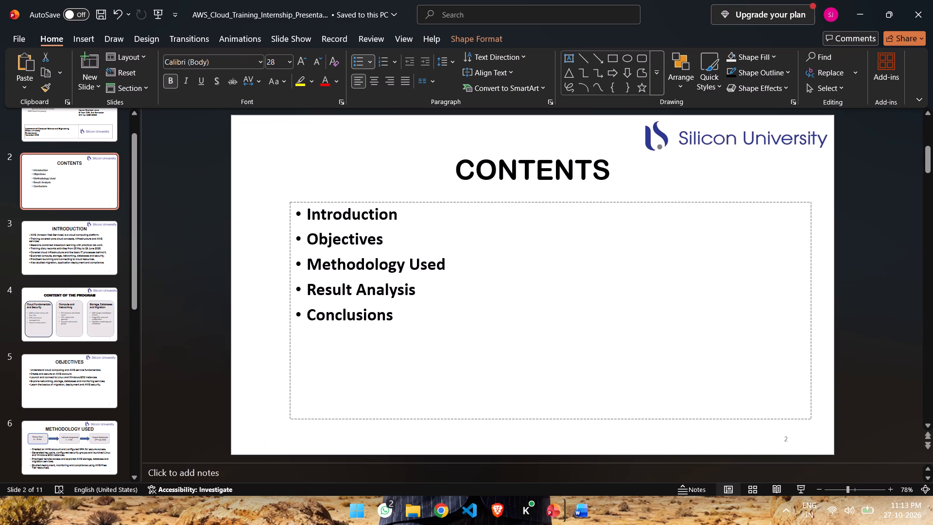
pyautogui.moveTo(404, 201); pyautogui.dragTo(400, 192)
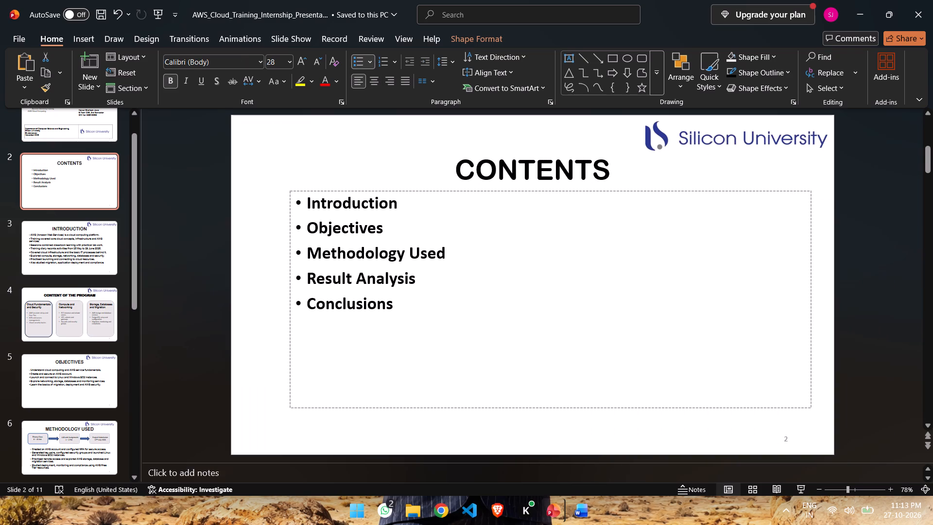
pyautogui.moveTo(400, 192); pyautogui.dragTo(390, 191)
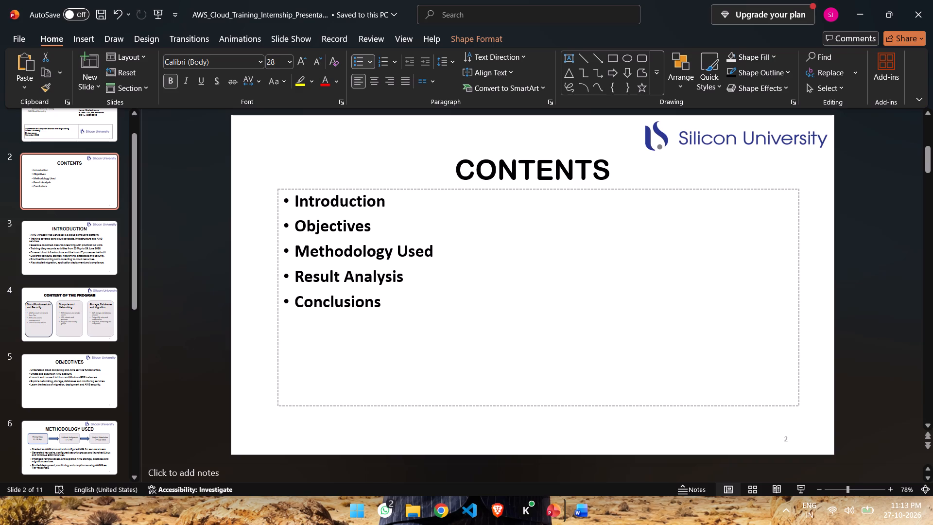
pyautogui.moveTo(390, 191); pyautogui.dragTo(389, 191)
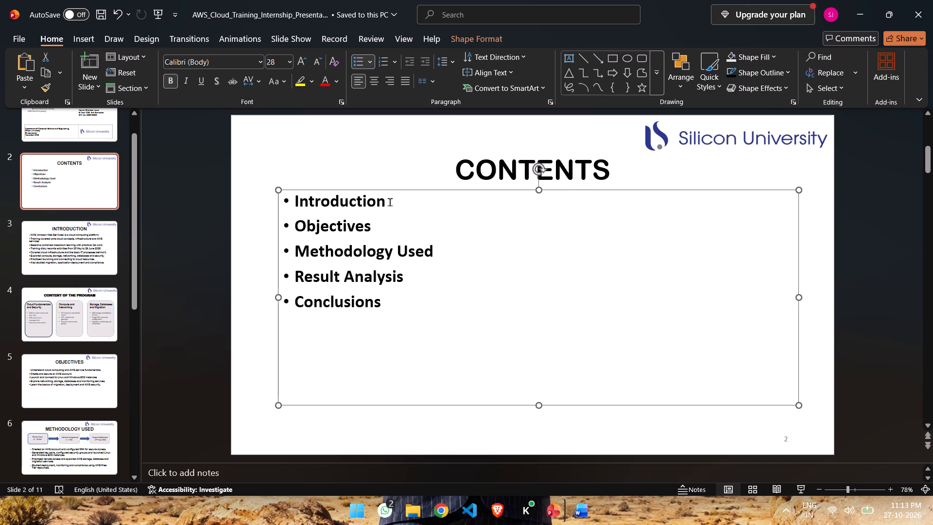
# Add a "Content of the program" bullet after Introduction in the CONTENTS list.
pyautogui.click(429, 249)
pyautogui.click(449, 249)
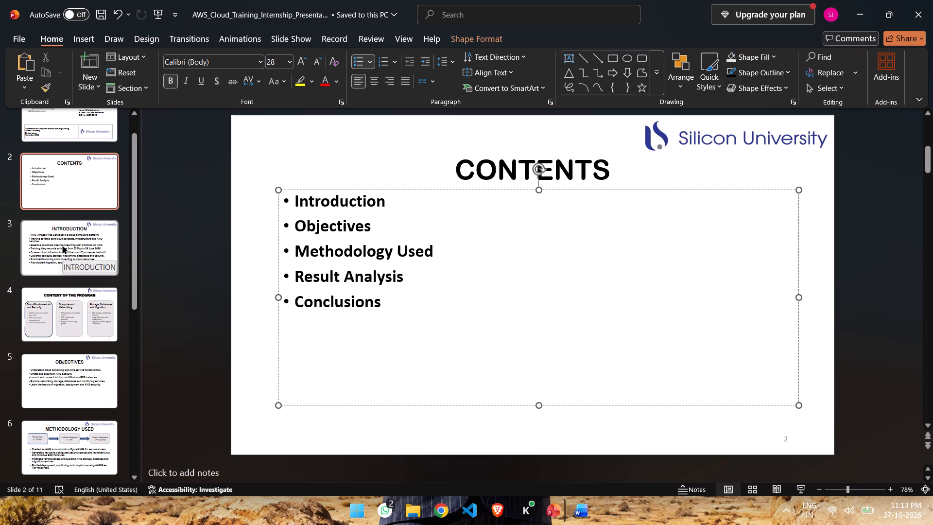
pyautogui.click(402, 202)
pyautogui.press('Return')
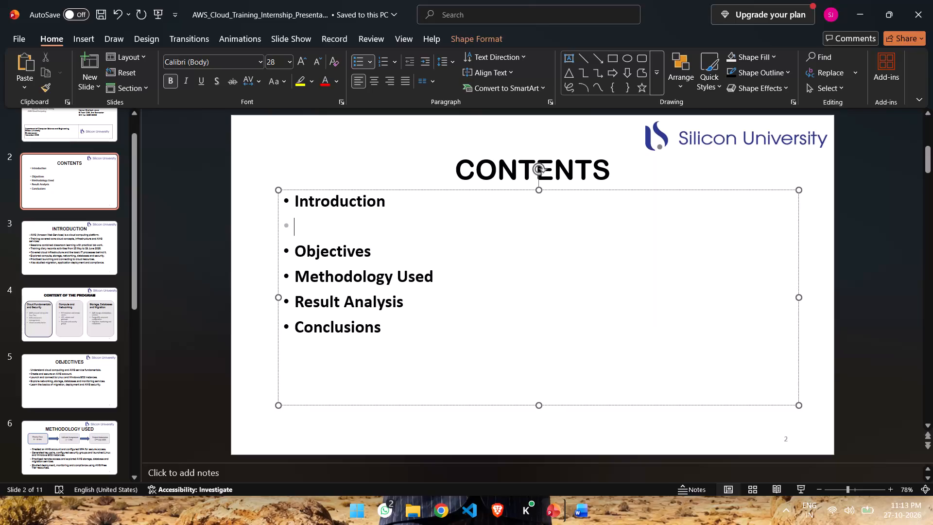
pyautogui.write('cONT')
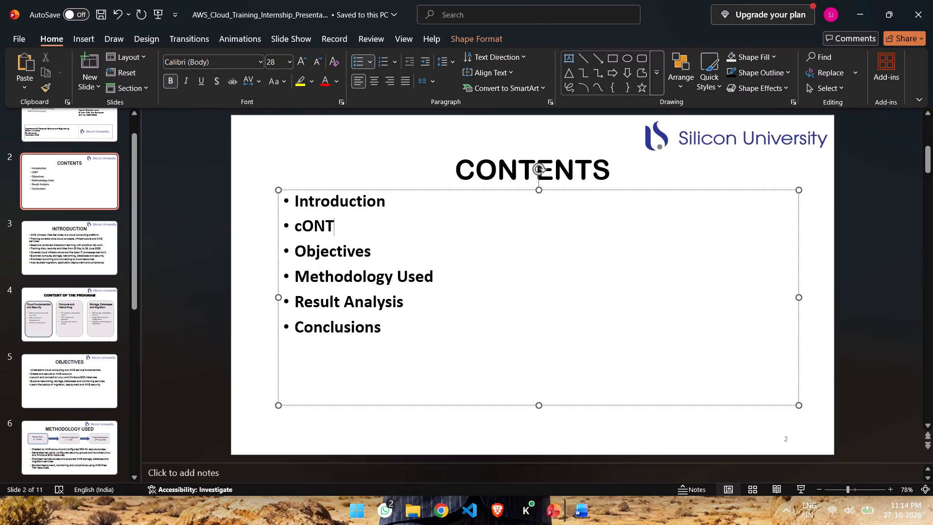
pyautogui.press('BackSpace')
pyautogui.press('BackSpace')
pyautogui.press('BackSpace')
pyautogui.press('BackSpace')
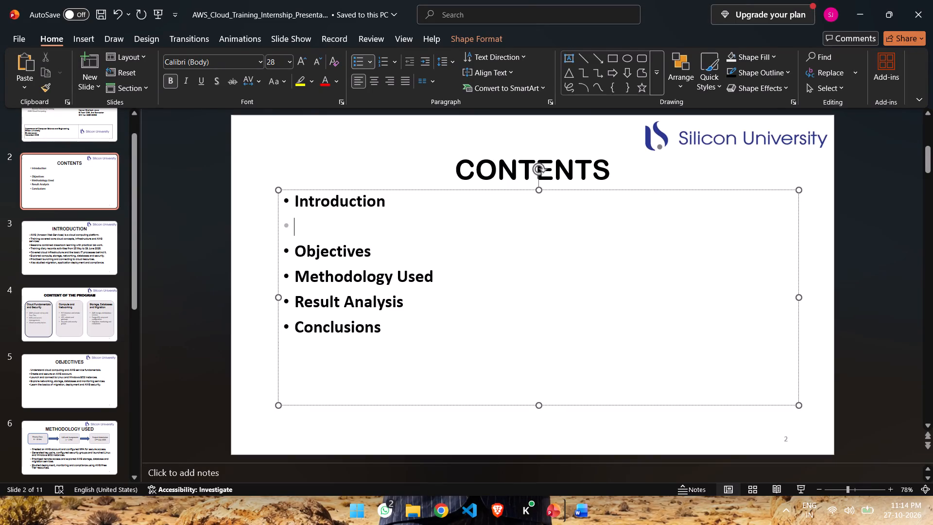
pyautogui.write('Content')
pyautogui.press('space')
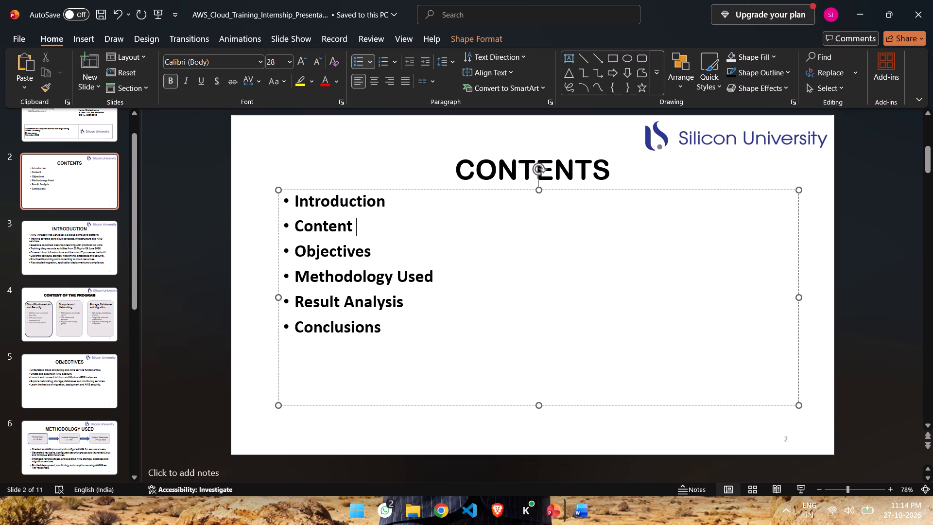
pyautogui.write('of the')
pyautogui.press('space')
pyautogui.write('pro')
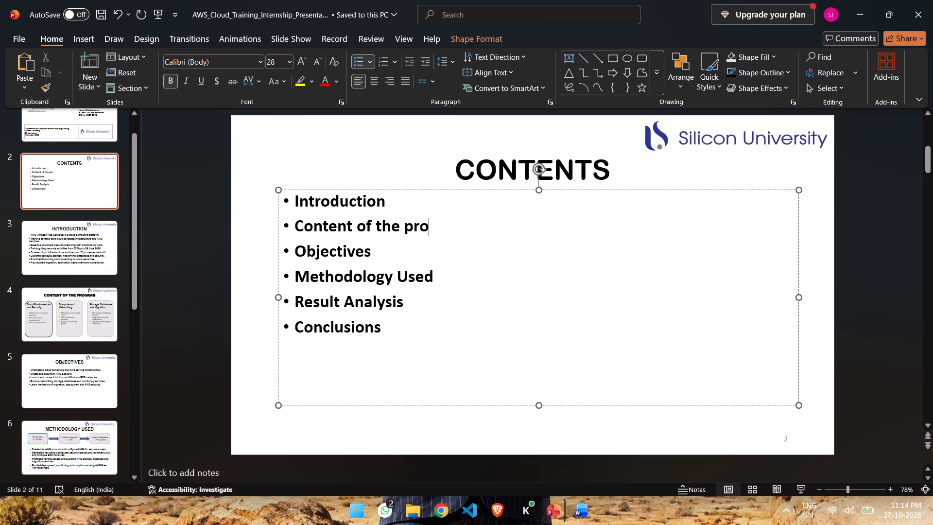
pyautogui.write('gr')
pyautogui.write('am')
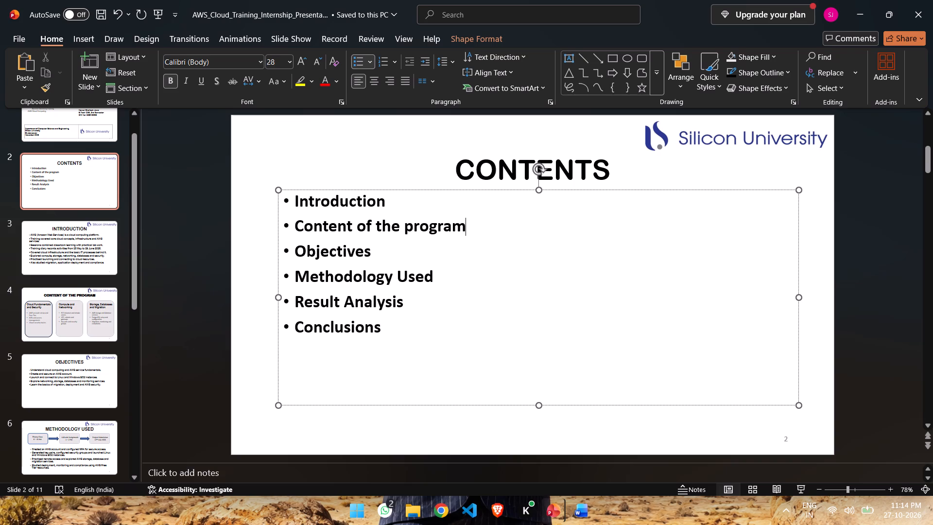
# Replace the "Result Analysis" bullet in the CONTENTS list with "Details of works done".
pyautogui.press('Down')
pyautogui.press('Down')
pyautogui.press('Down')
pyautogui.scroll(-8, 66, 352)
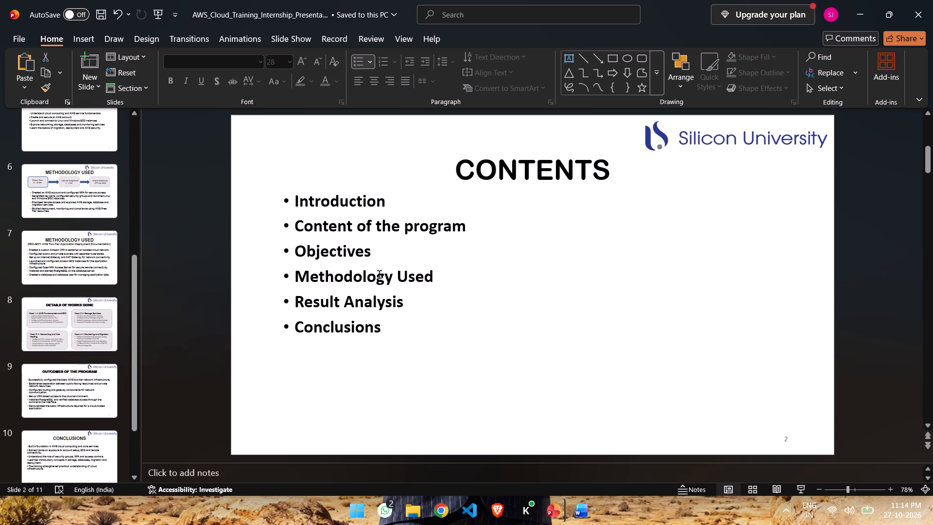
pyautogui.click(416, 295)
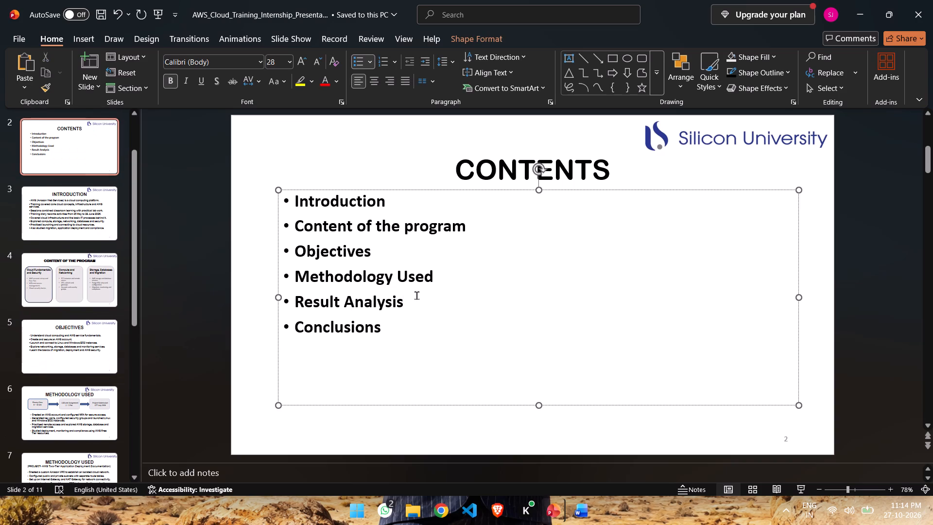
pyautogui.press('Return')
pyautogui.press('Return')
pyautogui.press('Return')
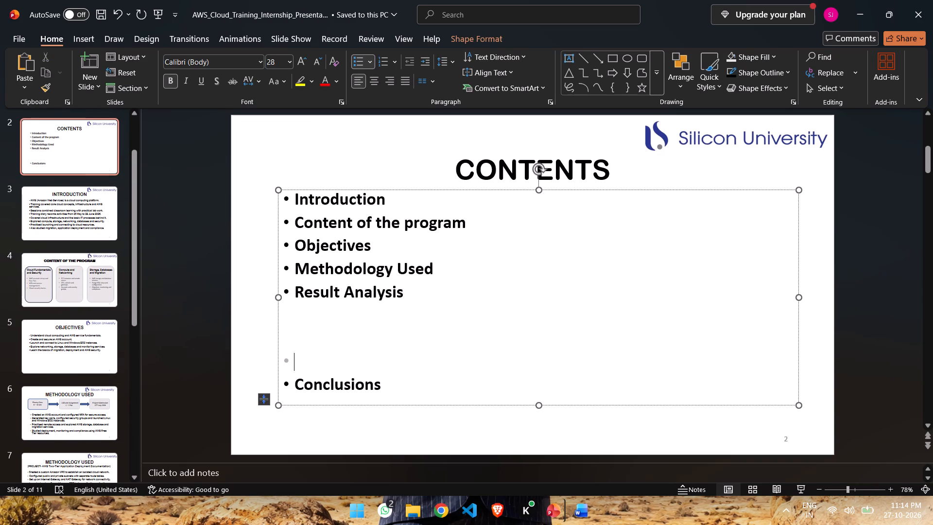
pyautogui.press('BackSpace')
pyautogui.press('BackSpace')
pyautogui.press('BackSpace')
pyautogui.press('BackSpace')
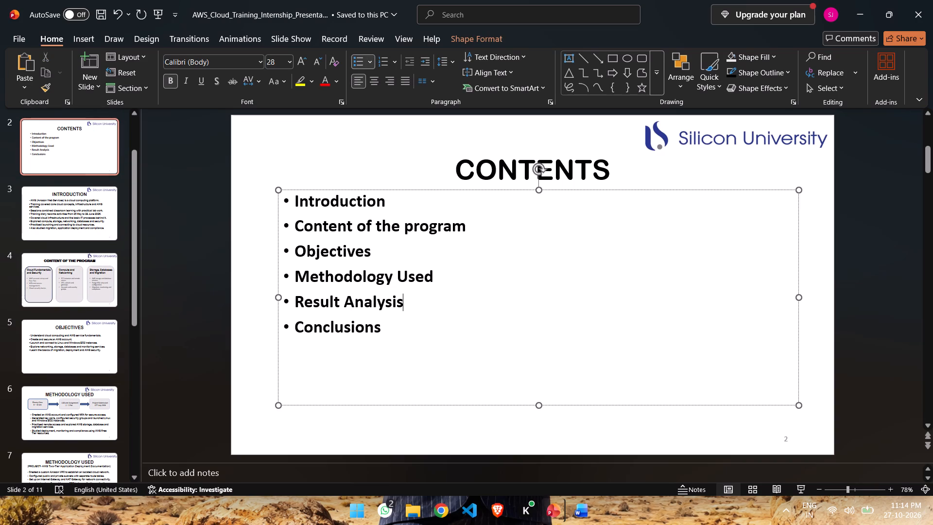
pyautogui.press('BackSpace')
pyautogui.press('BackSpace')
pyautogui.press('BackSpace')
pyautogui.press('BackSpace')
pyautogui.press('BackSpace')
pyautogui.press('BackSpace')
pyautogui.press('BackSpace')
pyautogui.press('BackSpace')
pyautogui.press('BackSpace')
pyautogui.press('BackSpace')
pyautogui.press('BackSpace')
pyautogui.press('BackSpace')
pyautogui.press('BackSpace')
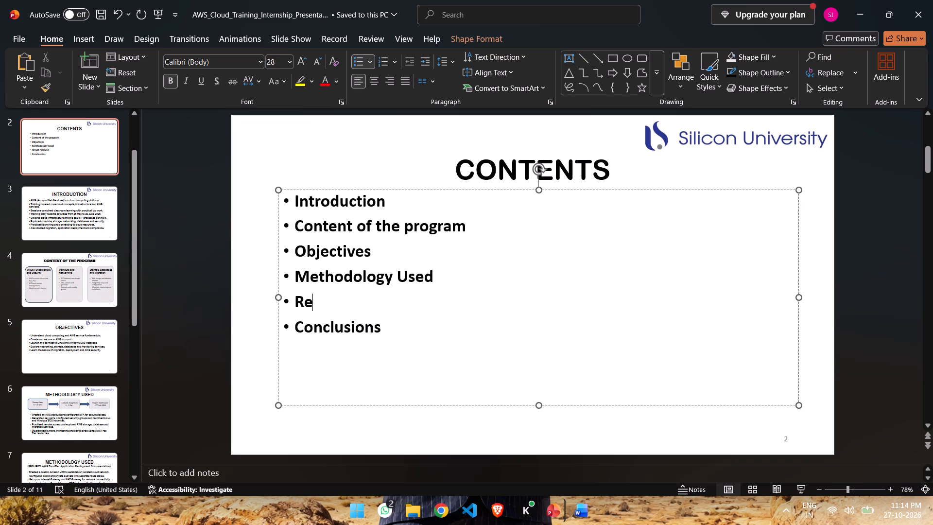
pyautogui.press('BackSpace')
pyautogui.press('BackSpace')
pyautogui.write('Details')
pyautogui.press('space')
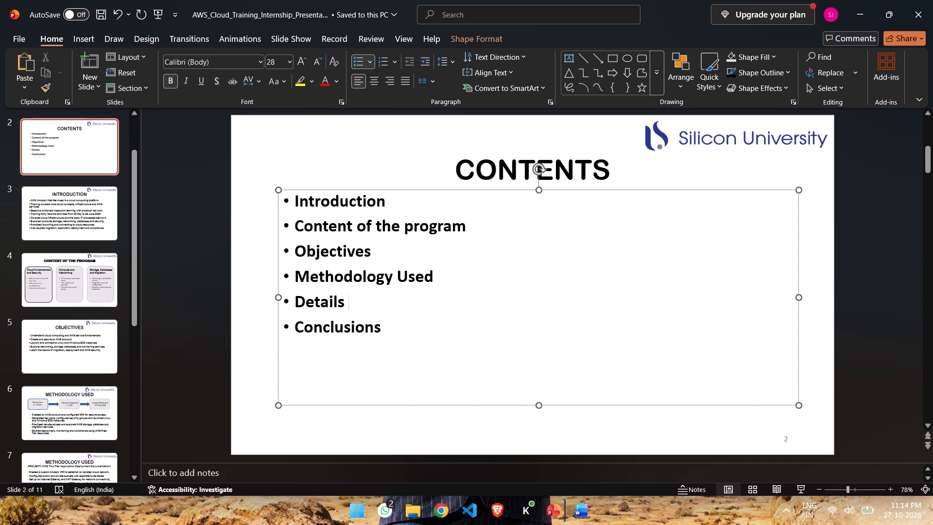
pyautogui.write('of')
pyautogui.press('space')
pyautogui.write('th')
pyautogui.press('BackSpace')
pyautogui.press('BackSpace')
pyautogui.write('works')
pyautogui.press('space')
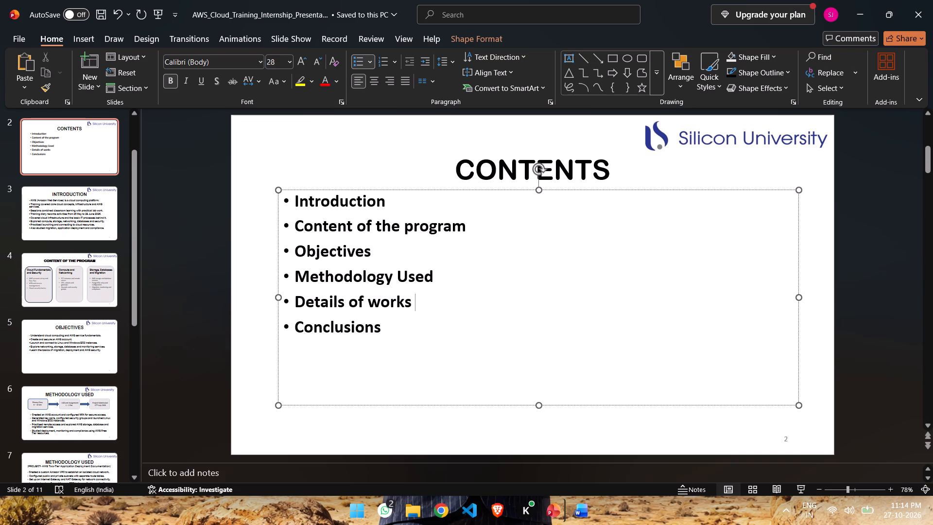
pyautogui.write('done')
# Add an "Output come" bullet between "Details of works done" and "Conclusions" in the CONTENTS list.
pyautogui.press('Return')
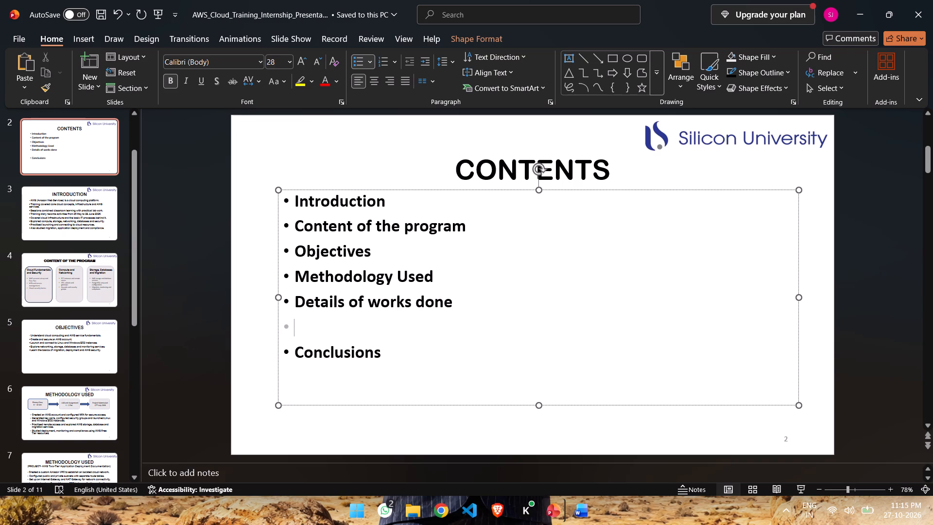
pyautogui.hotkey('shift', 'o')
pyautogui.write('ut')
pyautogui.write('put')
pyautogui.press('space')
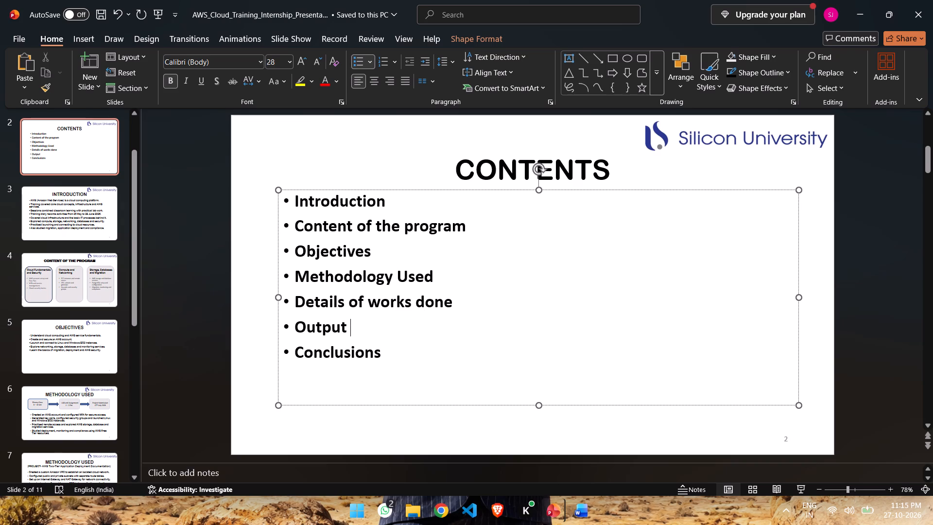
pyautogui.write('come')
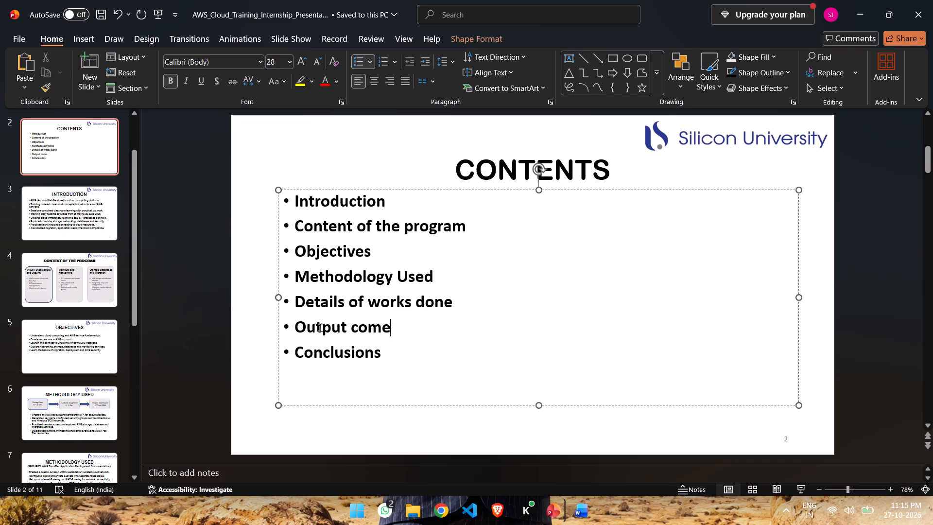
# Check the wording of the slide 9 title and change the "Output come" bullet on the CONTENTS slide to "Outputcomes".
pyautogui.scroll(-11, 54, 396)
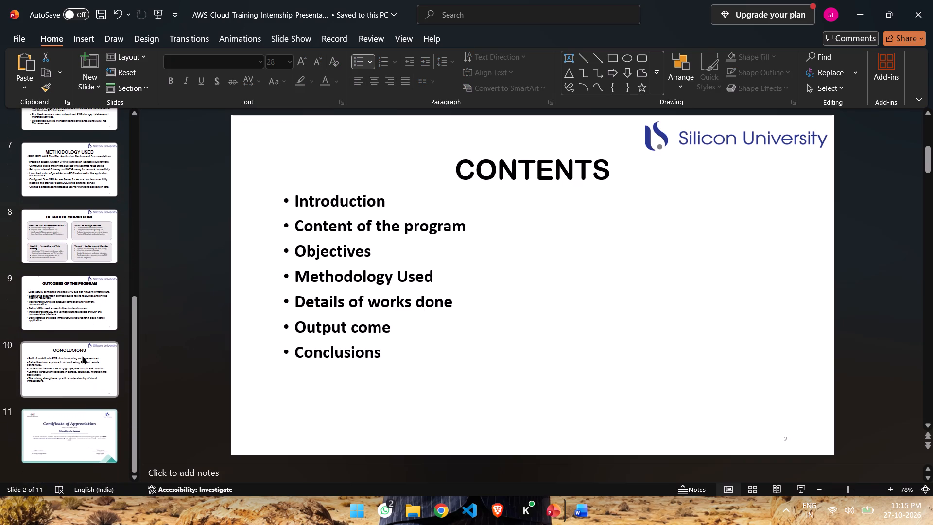
pyautogui.click(64, 311)
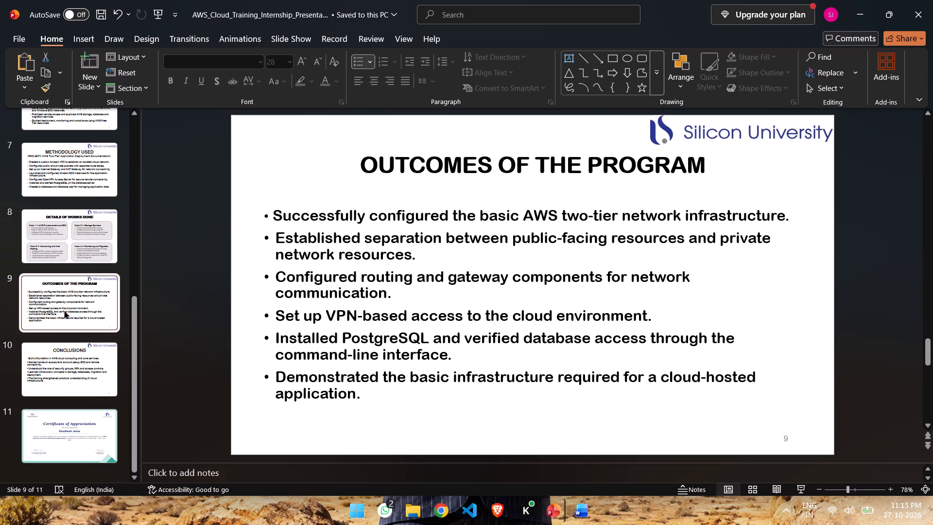
pyautogui.scroll(3, 59, 275)
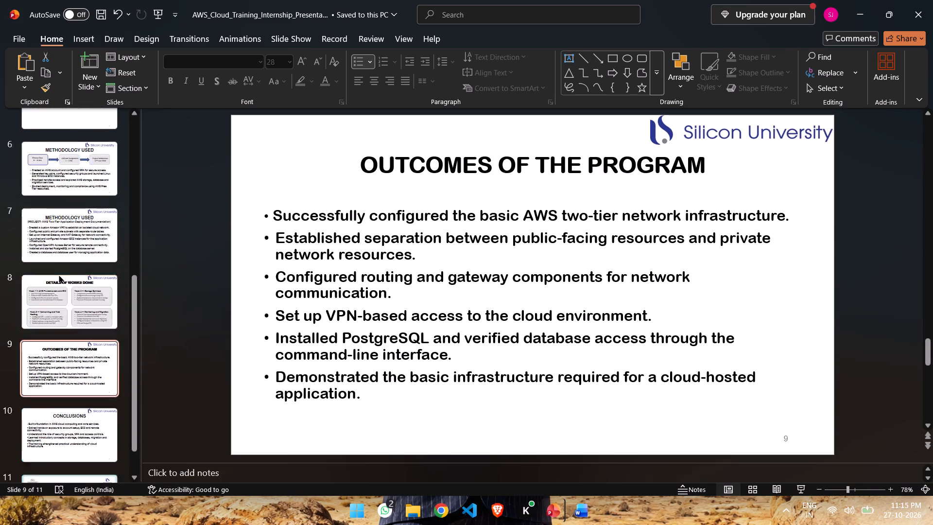
pyautogui.scroll(10, 59, 275)
pyautogui.click(71, 224)
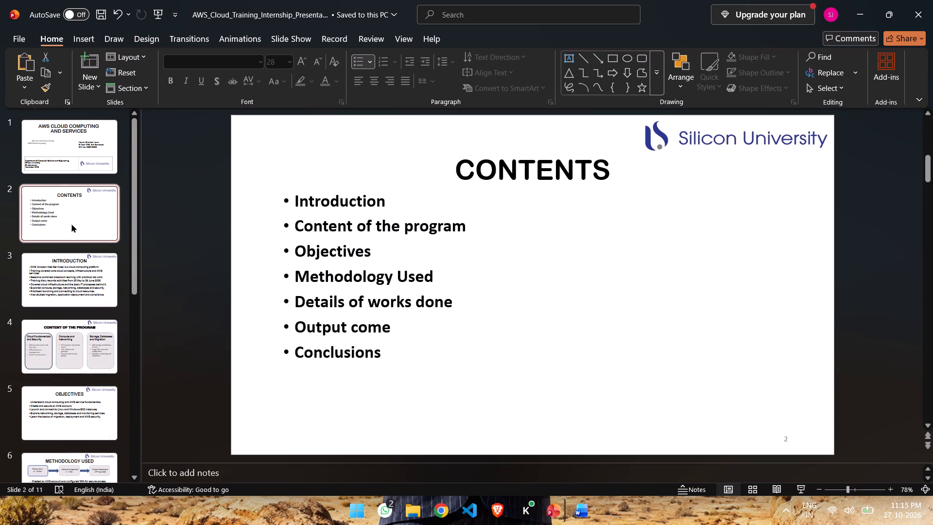
pyautogui.click(348, 327)
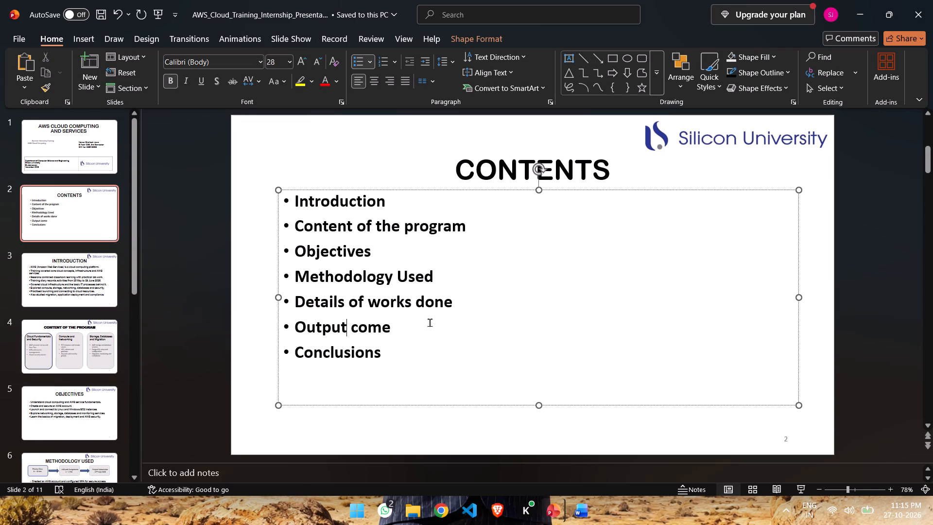
pyautogui.press('Right')
pyautogui.press('BackSpace')
pyautogui.press('Right')
pyautogui.press('Right')
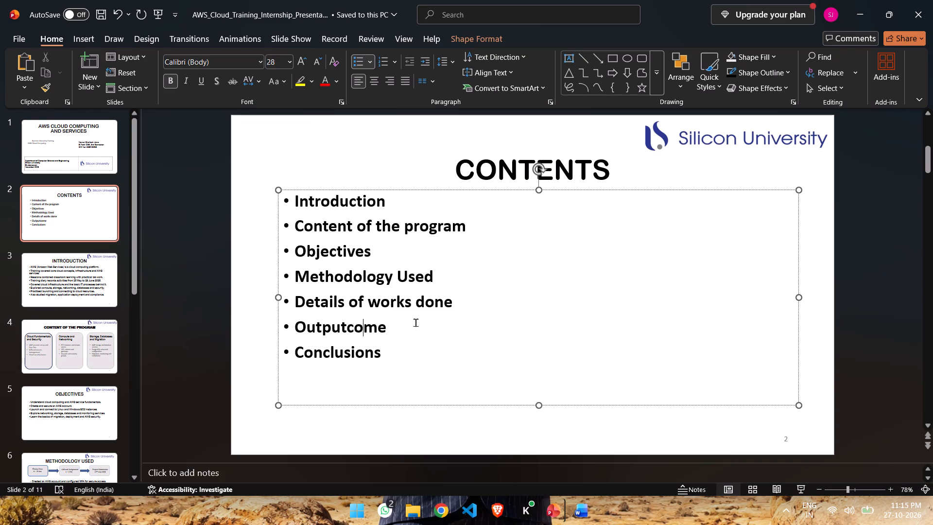
pyautogui.press('Left')
pyautogui.press('Right')
pyautogui.press('Right')
pyautogui.press('Right')
pyautogui.write('s')
pyautogui.press('space')
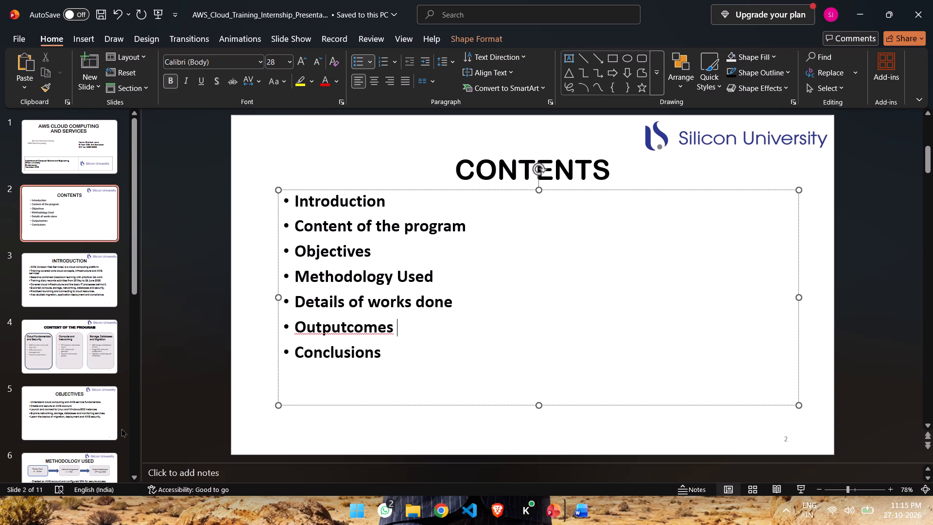
# Recheck the slide 9 title and correct the "Outputcomes" bullet on the CONTENTS slide to "Outcomes of".
pyautogui.scroll(-6, 115, 431)
pyautogui.scroll(-2, 75, 432)
pyautogui.click(67, 414)
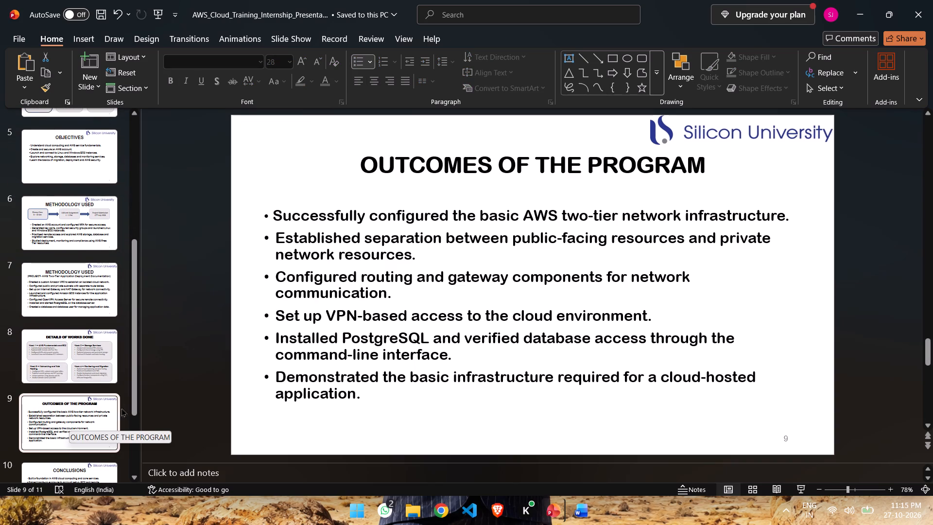
pyautogui.scroll(8, 76, 413)
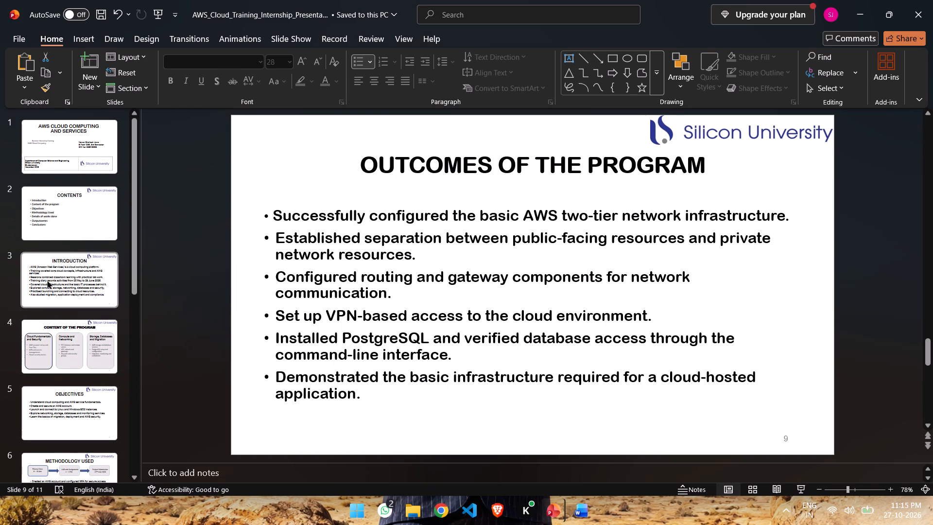
pyautogui.click(58, 212)
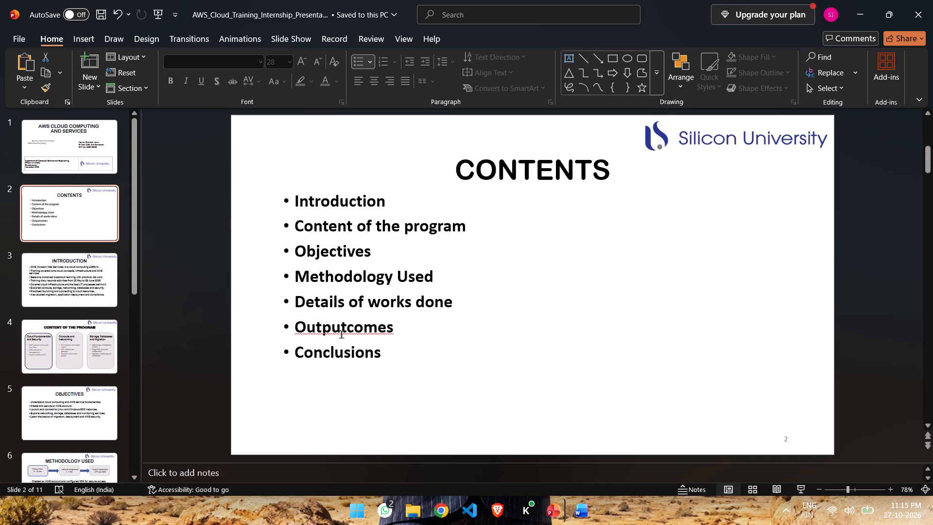
pyautogui.click(345, 327)
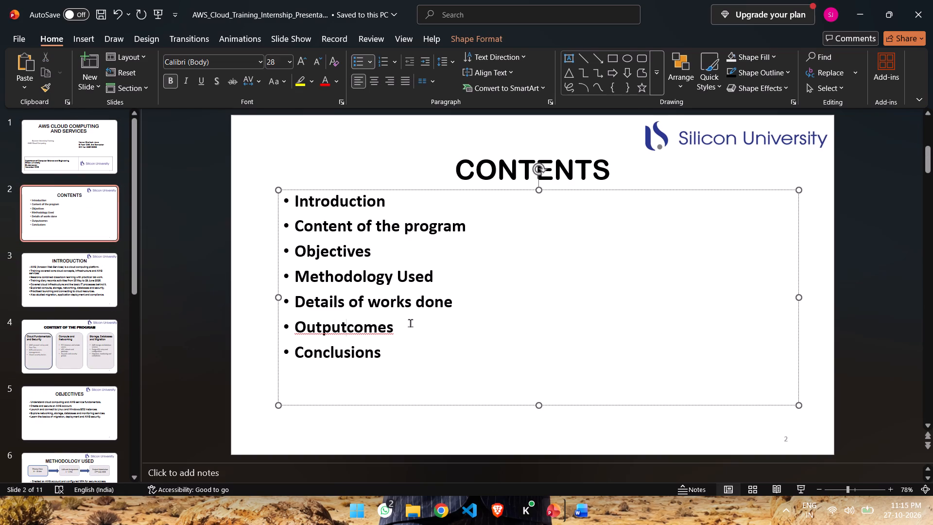
pyautogui.press('BackSpace')
pyautogui.press('BackSpace')
pyautogui.press('BackSpace')
pyautogui.click(386, 325)
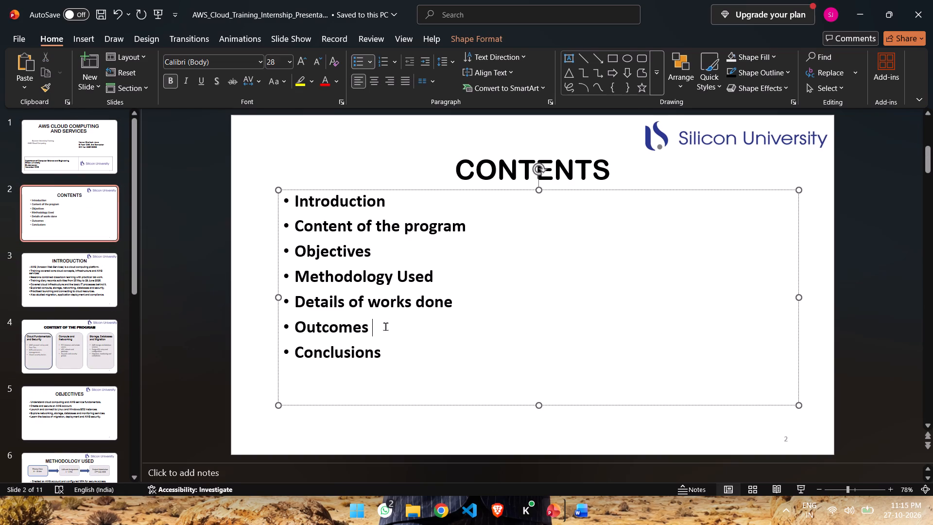
pyautogui.press('o')
pyautogui.press('f')
pyautogui.press('space')
# Look through the remaining slides and open the CONCLUSIONS slide to compare it with the CONTENTS list.
pyautogui.scroll(-7, 33, 350)
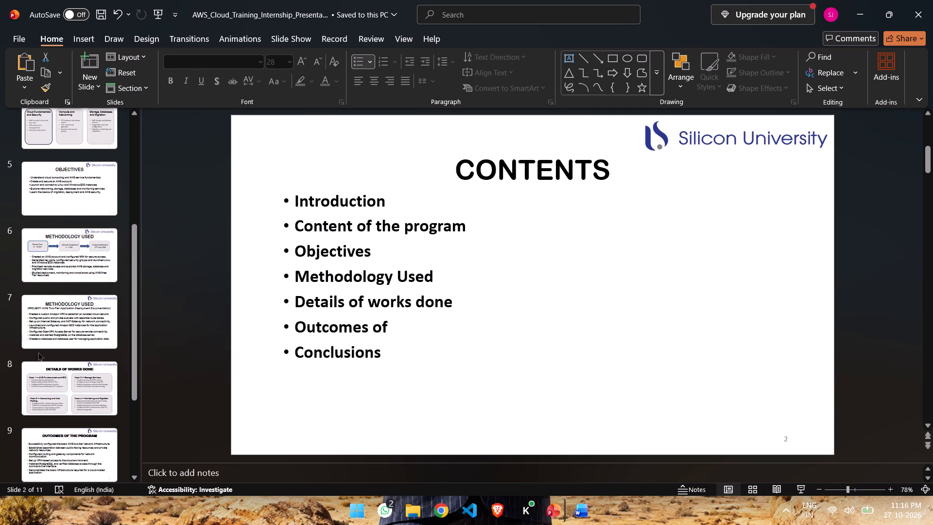
pyautogui.scroll(-8, 38, 352)
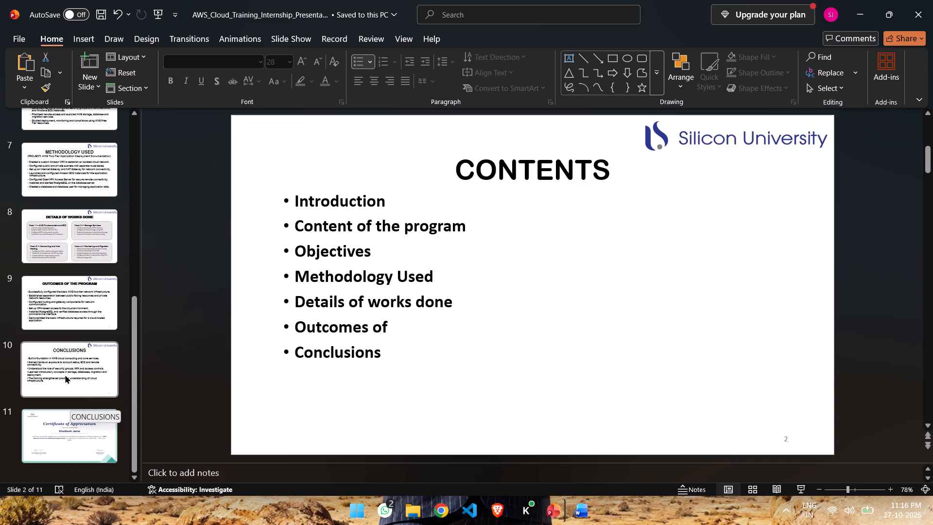
pyautogui.click(65, 374)
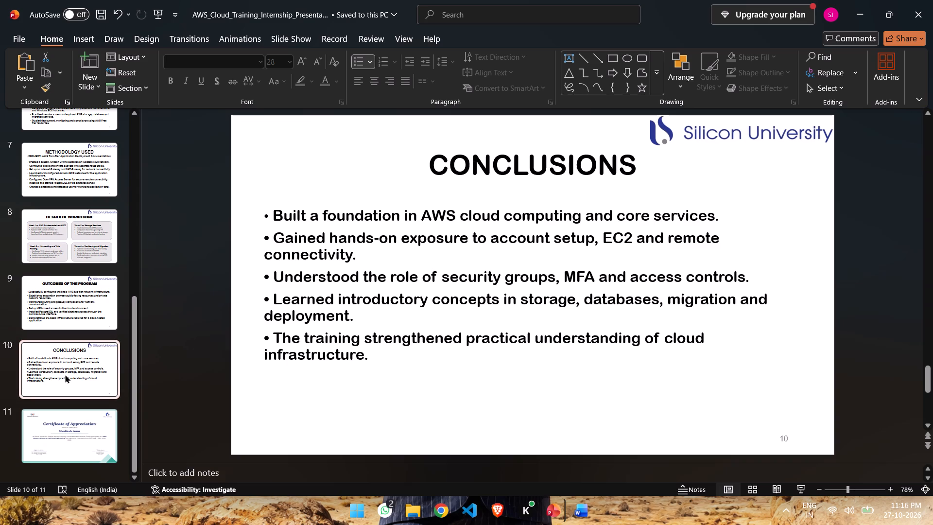
# Complete the "Outcomes of" bullet in the CONTENTS list so it reads "Outcomes of the program".
pyautogui.scroll(16, 65, 374)
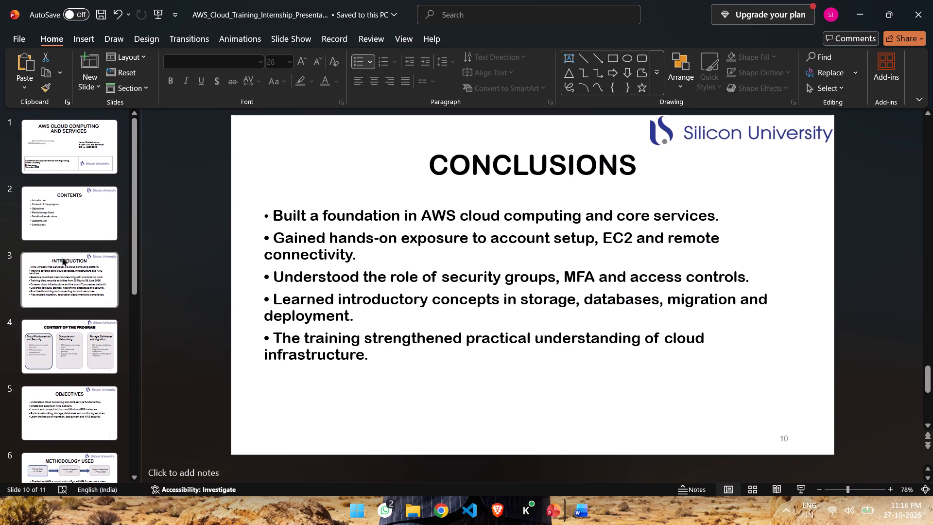
pyautogui.scroll(-15, 60, 257)
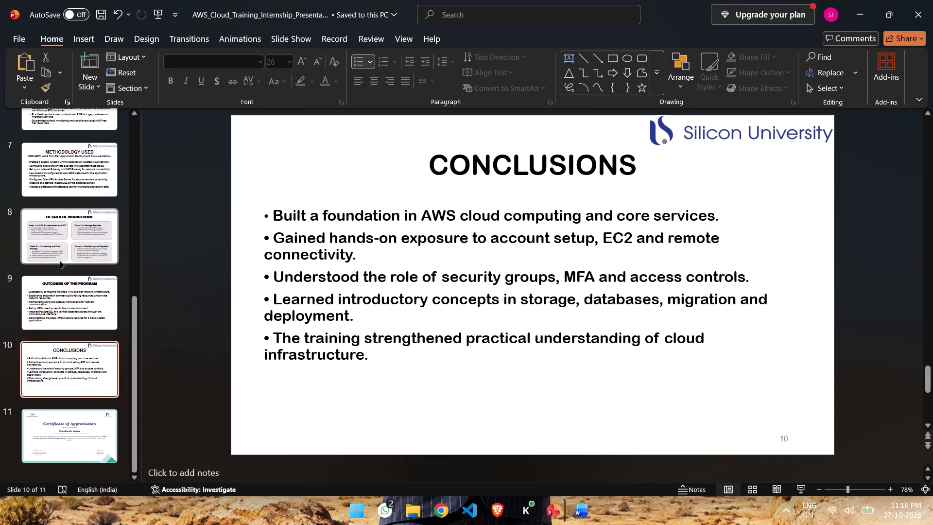
pyautogui.scroll(-2, 60, 260)
pyautogui.scroll(14, 60, 261)
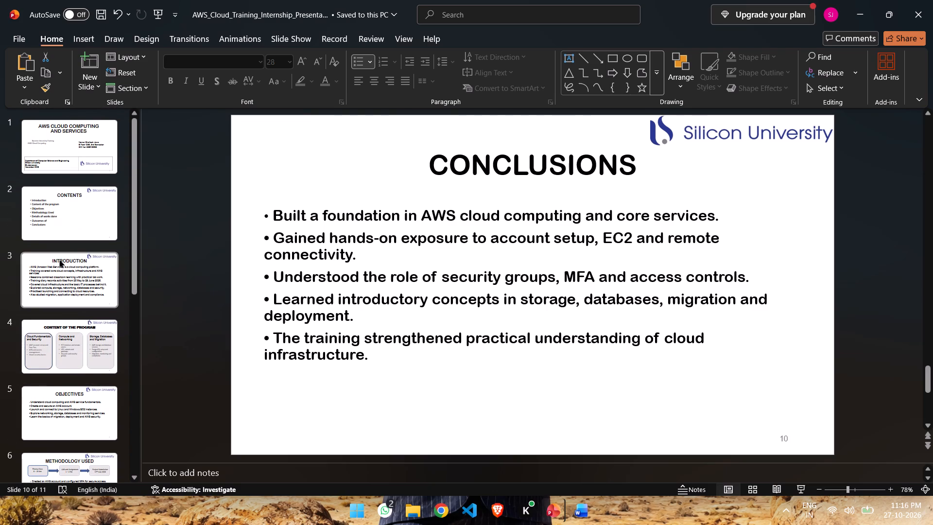
pyautogui.click(48, 221)
pyautogui.click(416, 330)
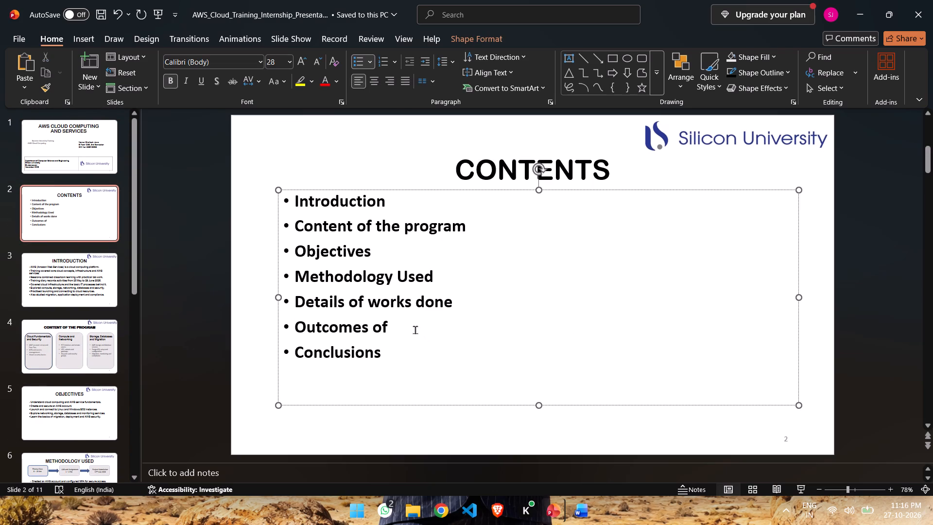
pyautogui.write('thw')
pyautogui.press('BackSpace')
pyautogui.write('e')
pyautogui.press('space')
pyautogui.write('progr')
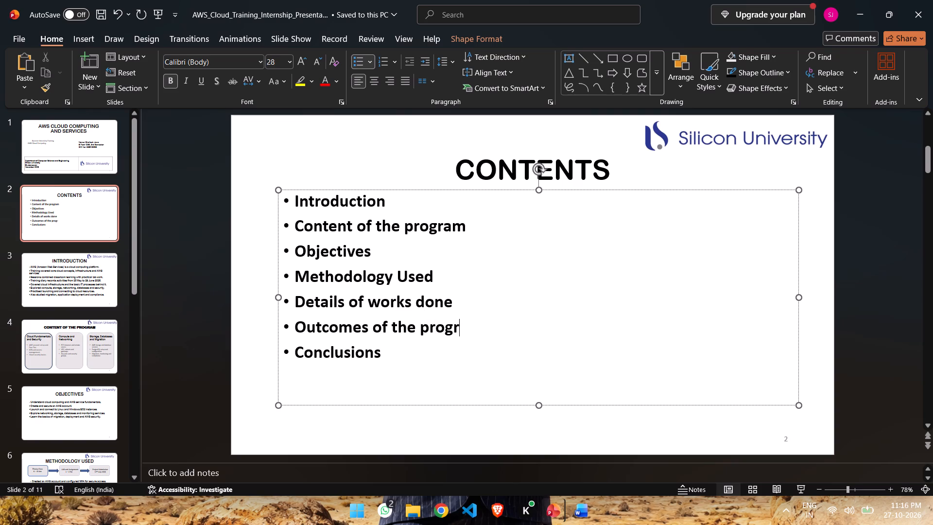
pyautogui.write('am')
pyautogui.click(371, 165)
pyautogui.click(834, 340)
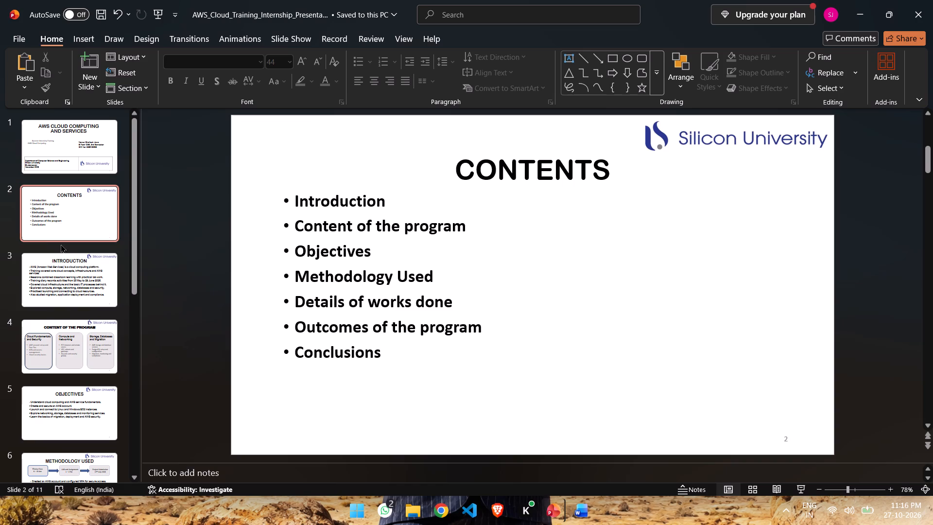
# Look through the CONTENTS, INTRODUCTION and CONTENT OF THE PROGRAM slides to check their layout and slide numbers.
pyautogui.scroll(2, 61, 244)
pyautogui.scroll(-3, 61, 243)
pyautogui.click(48, 178)
pyautogui.click(51, 137)
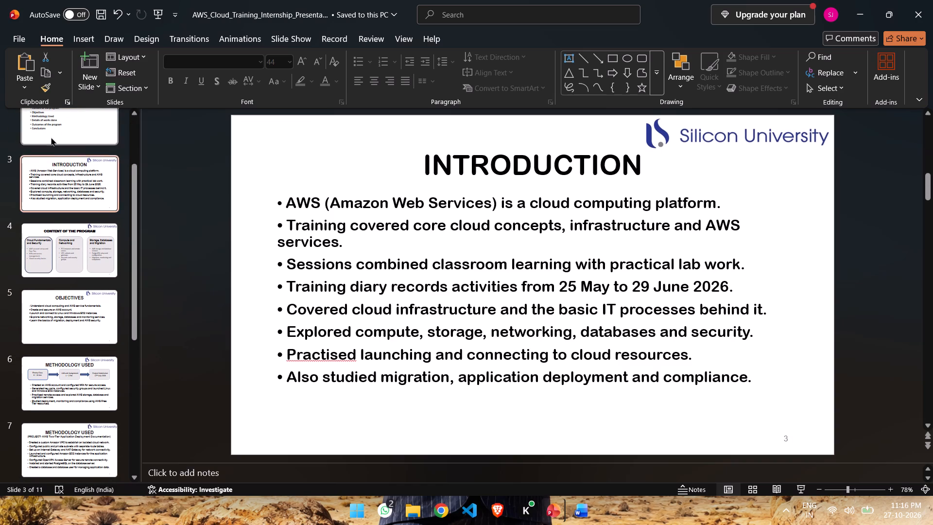
pyautogui.click(78, 247)
pyautogui.click(77, 272)
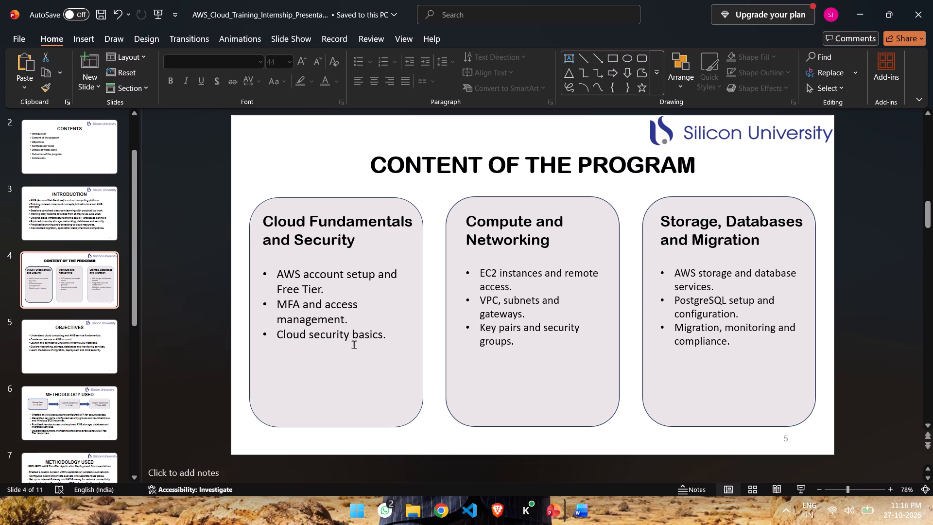
pyautogui.scroll(6, 73, 199)
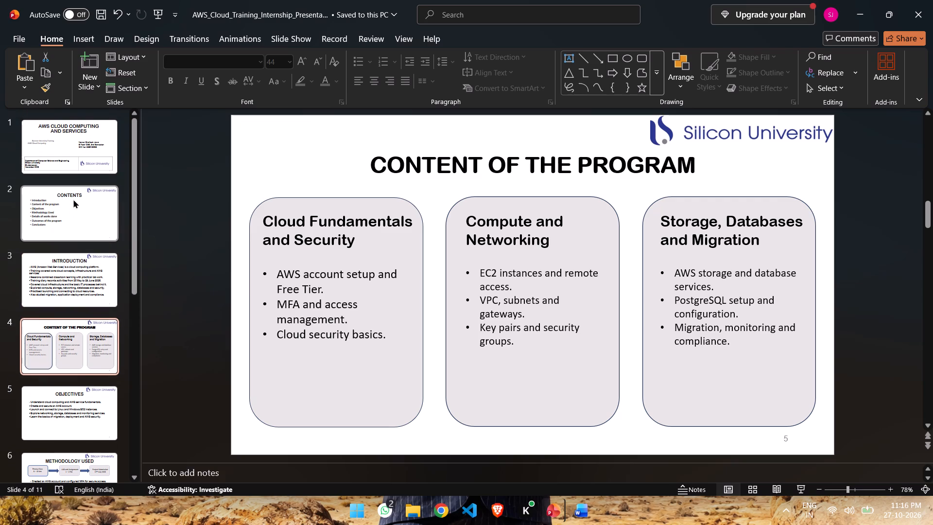
pyautogui.scroll(2, 73, 199)
# Delete the slide number from the AWS CLOUD COMPUTING AND SERVICES title slide.
pyautogui.click(66, 135)
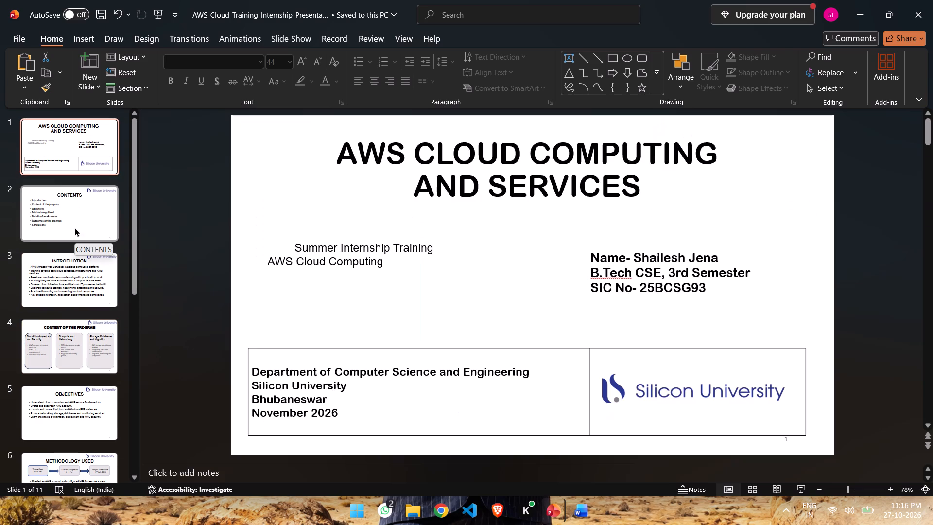
pyautogui.click(788, 442)
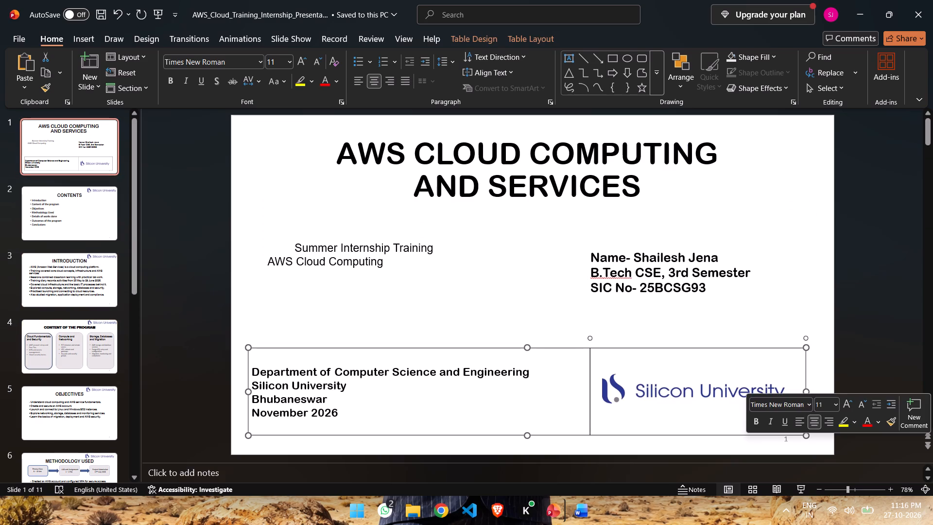
pyautogui.click(784, 437)
pyautogui.click(786, 439)
pyautogui.click(787, 444)
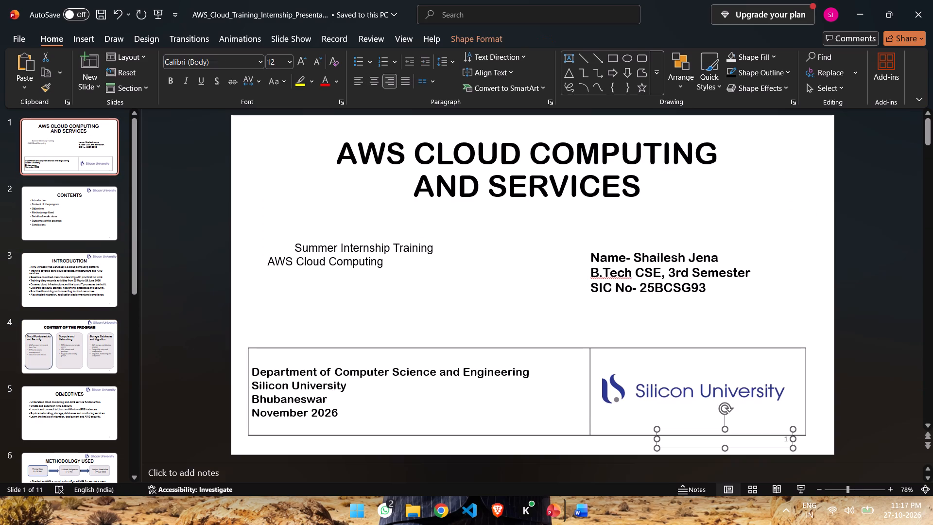
pyautogui.click(786, 445)
pyautogui.press('BackSpace')
# Replace the slide number on the CONTENTS slide with a manually entered 2.
pyautogui.click(88, 214)
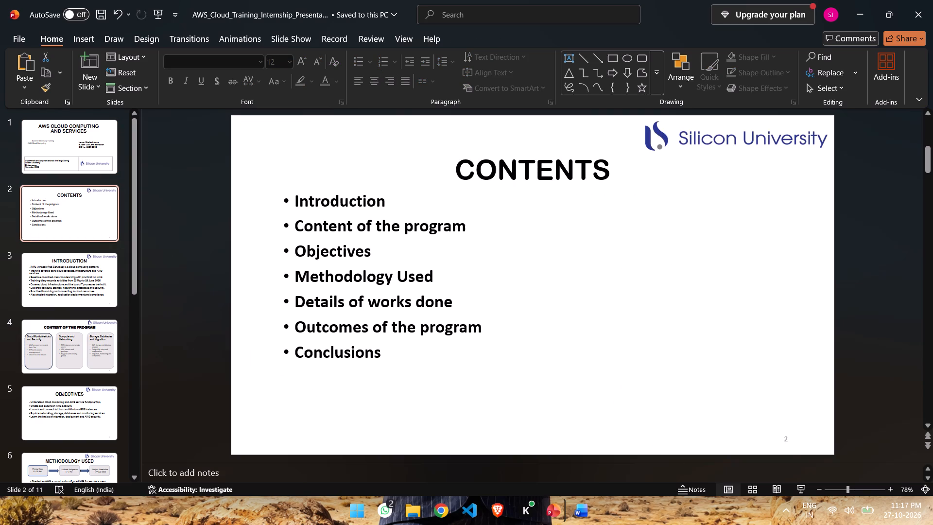
pyautogui.click(788, 437)
pyautogui.doubleClick(770, 437)
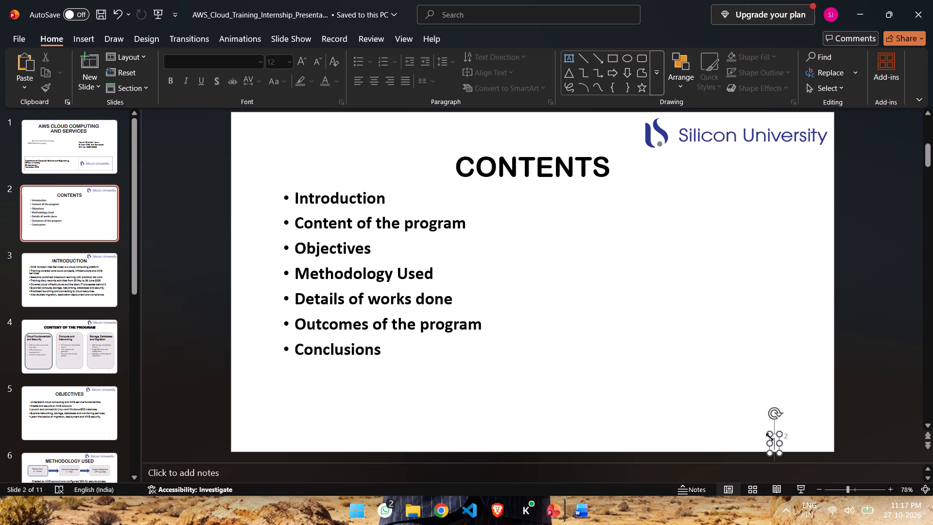
pyautogui.click(787, 437)
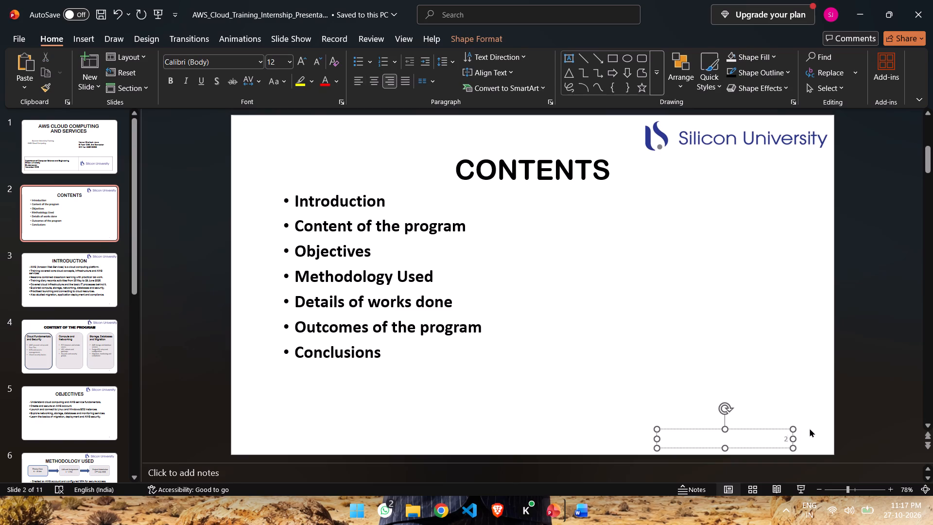
pyautogui.press('BackSpace')
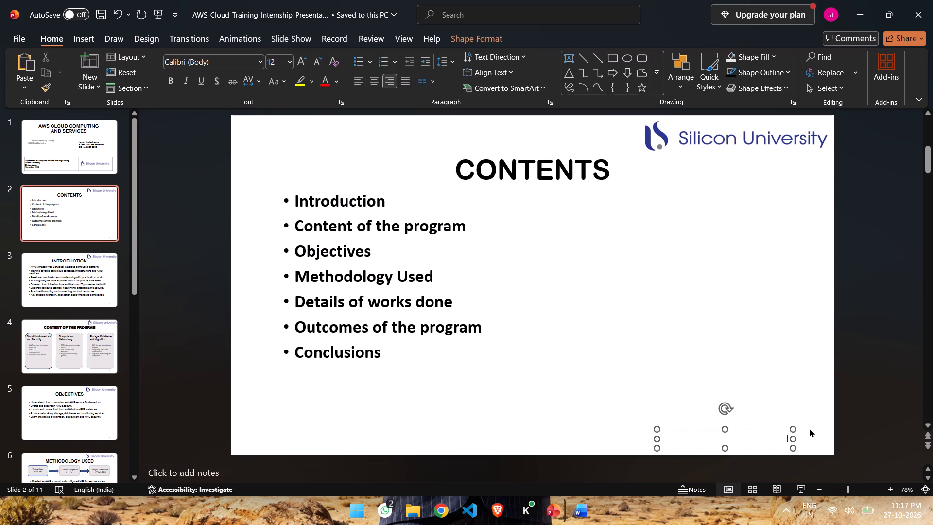
pyautogui.press('2')
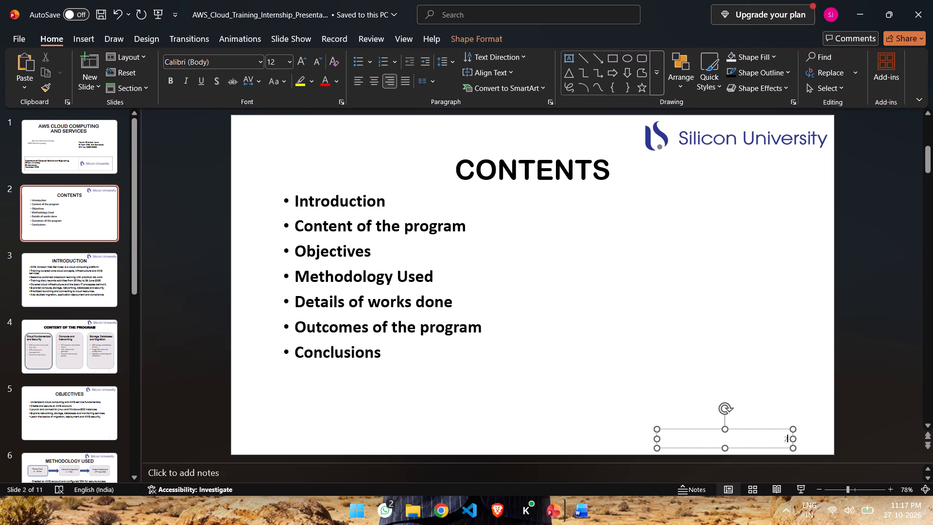
# Change the font colour of the CONTENTS slide's number to the darkest black shade.
pyautogui.click(784, 439)
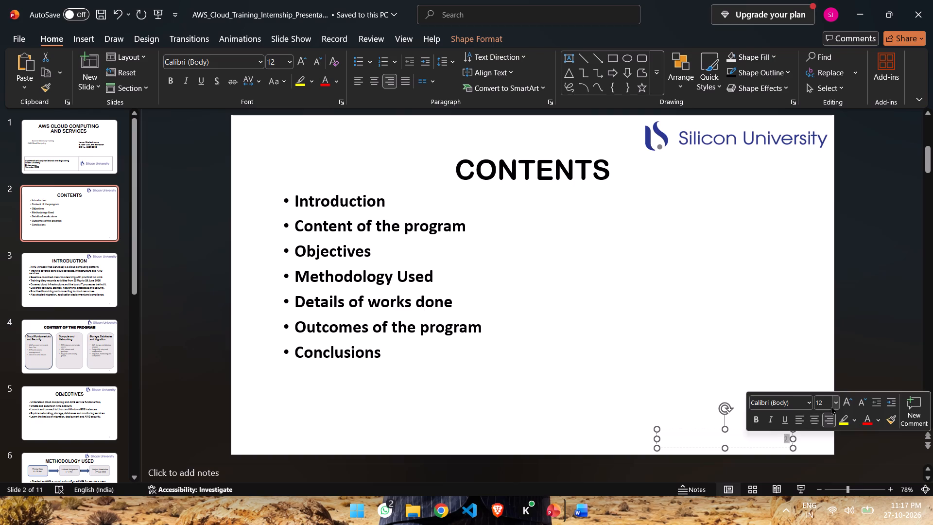
pyautogui.click(877, 418)
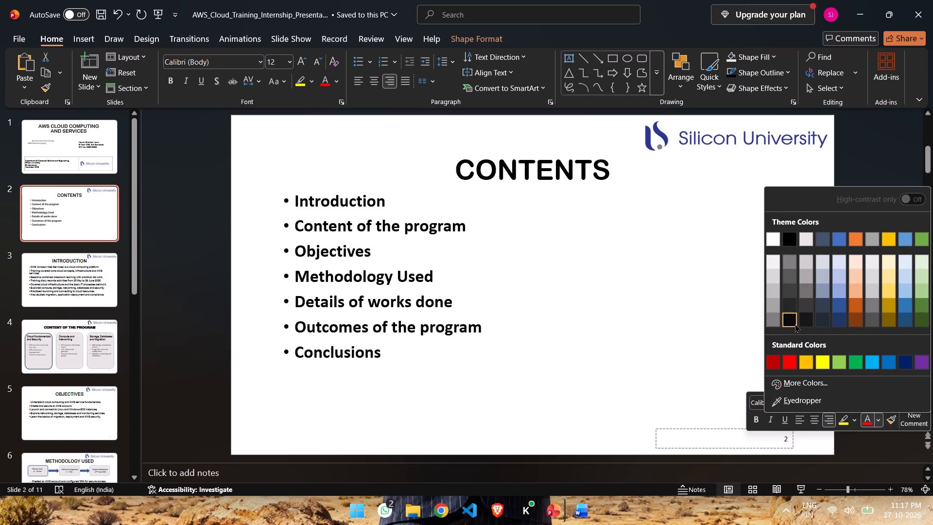
pyautogui.click(793, 324)
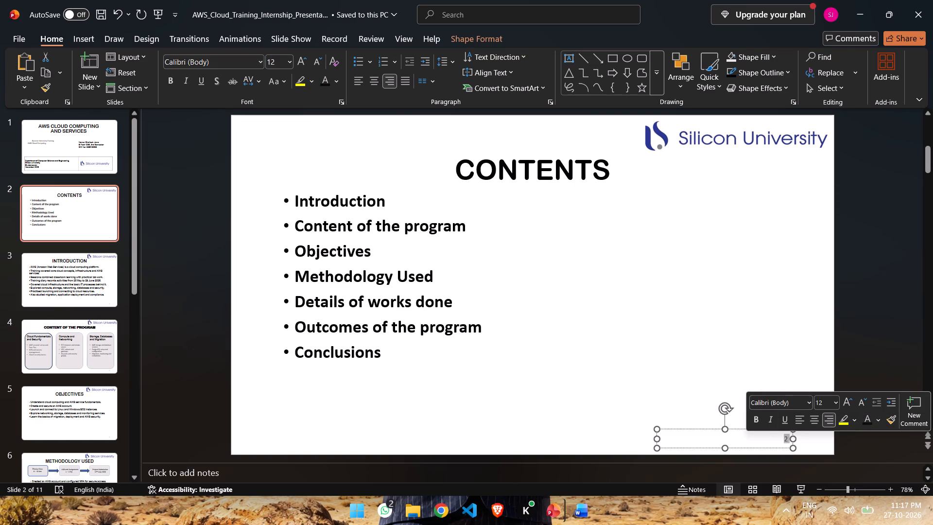
# Move the slide number box on the CONTENTS slide into the slide's bottom-right corner.
pyautogui.click(700, 430)
pyautogui.moveTo(700, 430); pyautogui.dragTo(726, 438)
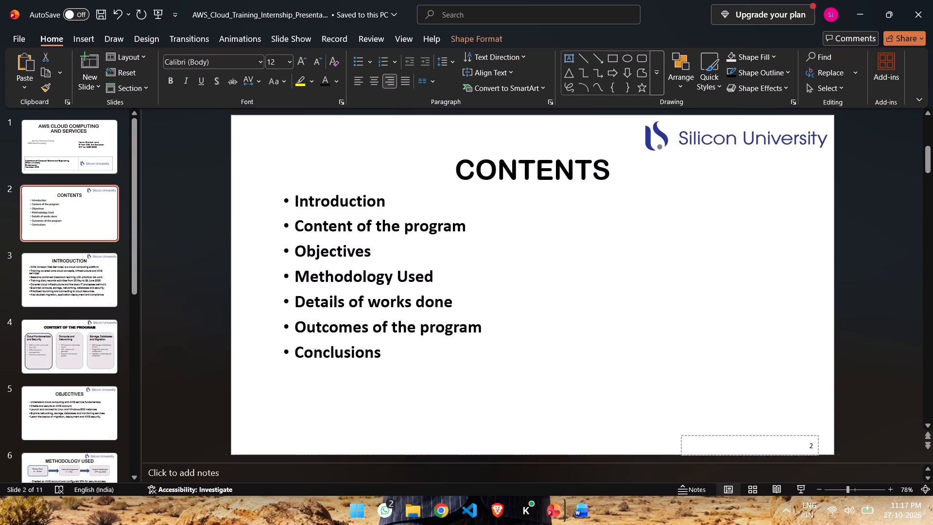
pyautogui.moveTo(726, 438); pyautogui.dragTo(743, 437)
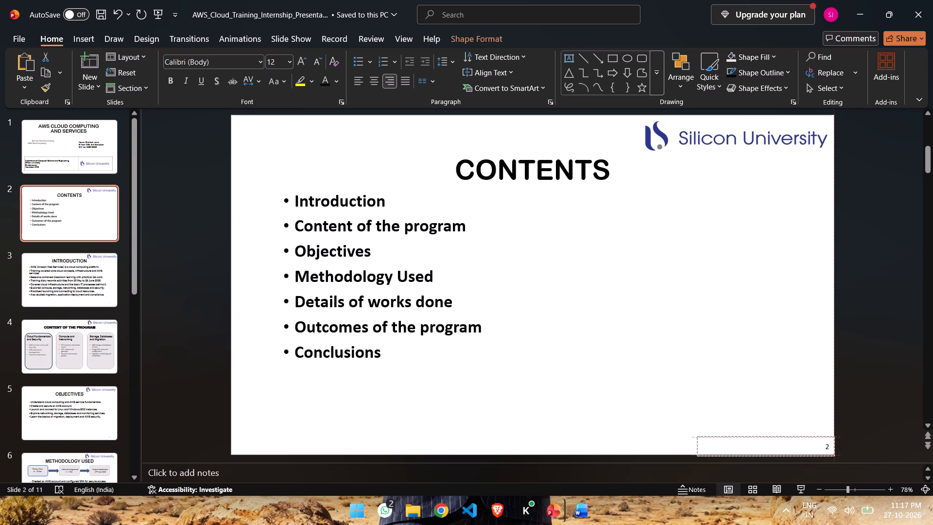
pyautogui.moveTo(743, 437); pyautogui.dragTo(738, 435)
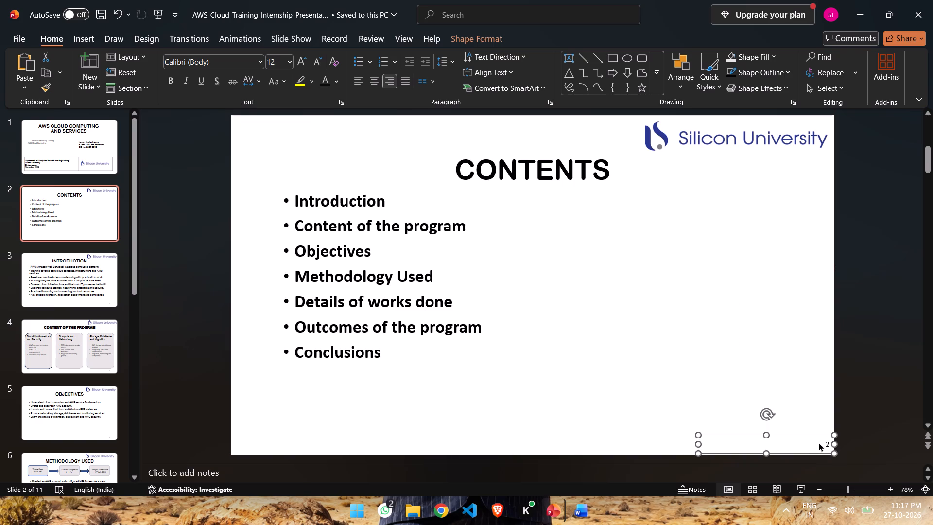
# Set the font size of the CONTENTS slide's number to 14.
pyautogui.moveTo(822, 442); pyautogui.dragTo(829, 442)
pyautogui.click(828, 442)
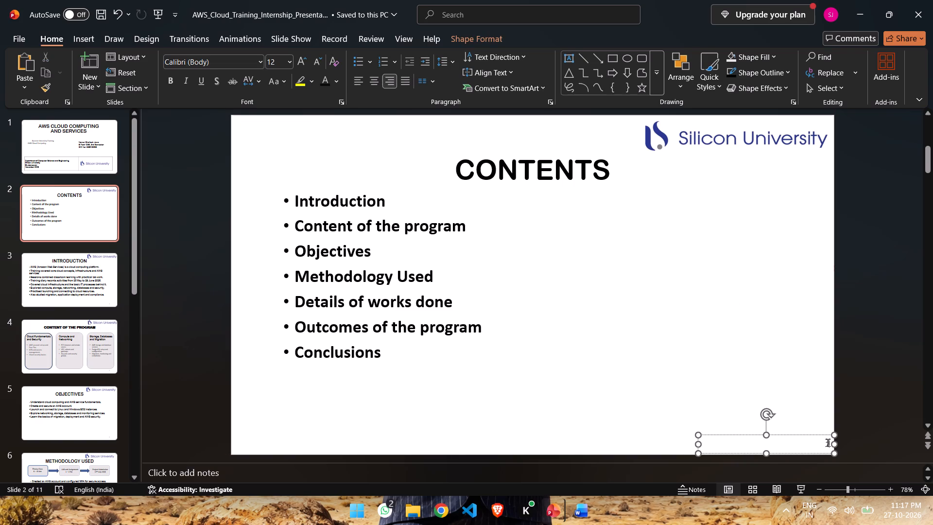
pyautogui.click(825, 442)
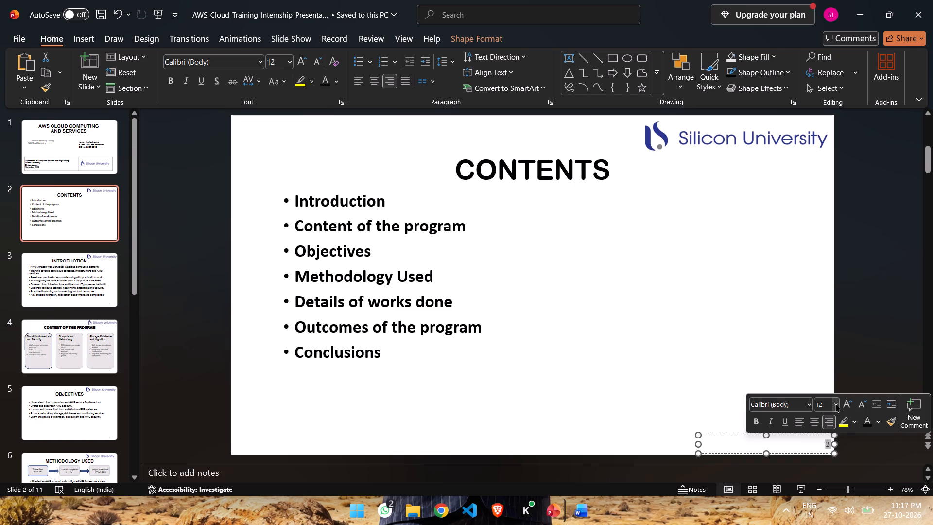
pyautogui.click(833, 405)
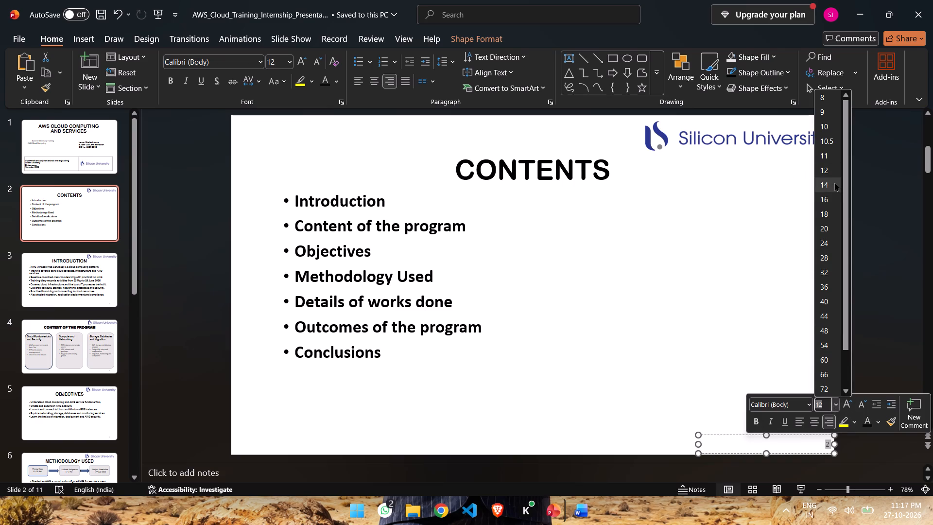
pyautogui.click(834, 182)
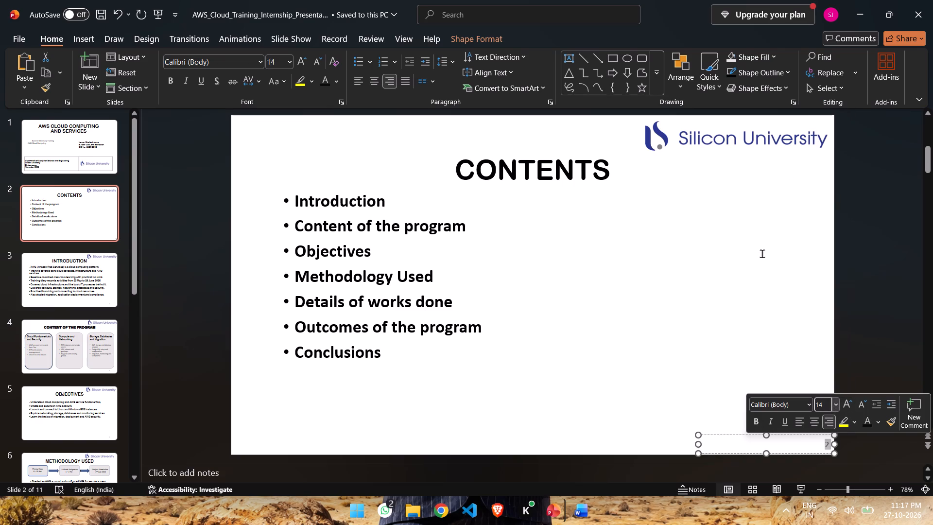
pyautogui.click(753, 268)
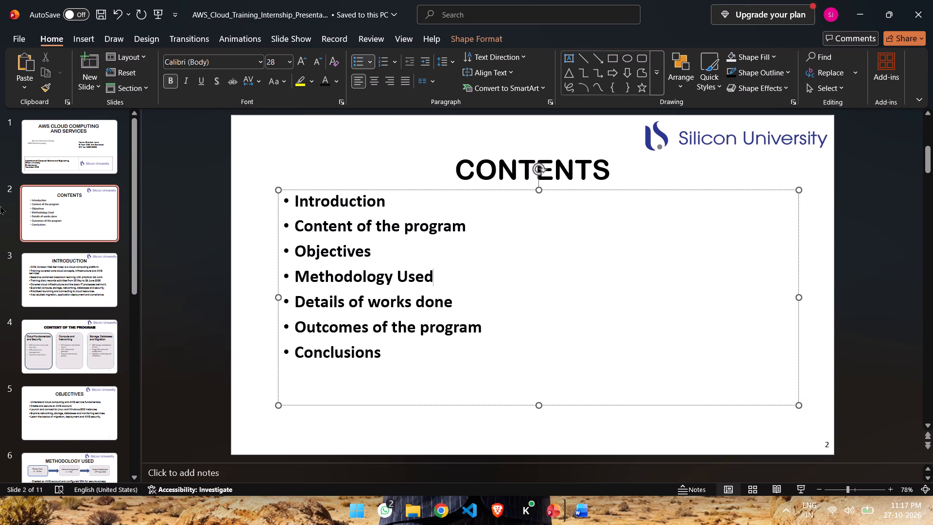
# Compare the slide number on the INTRODUCTION slide with the one on the CONTENTS slide.
pyautogui.click(74, 284)
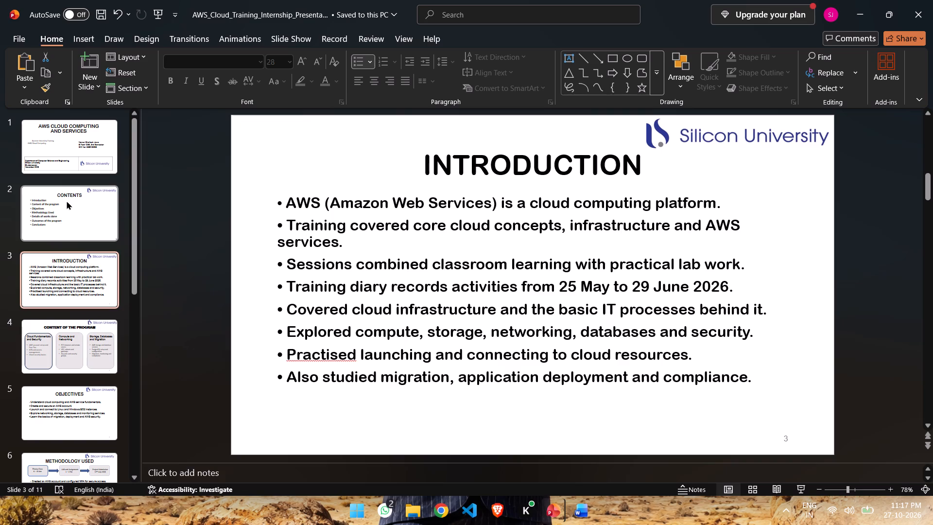
pyautogui.click(68, 204)
pyautogui.click(61, 276)
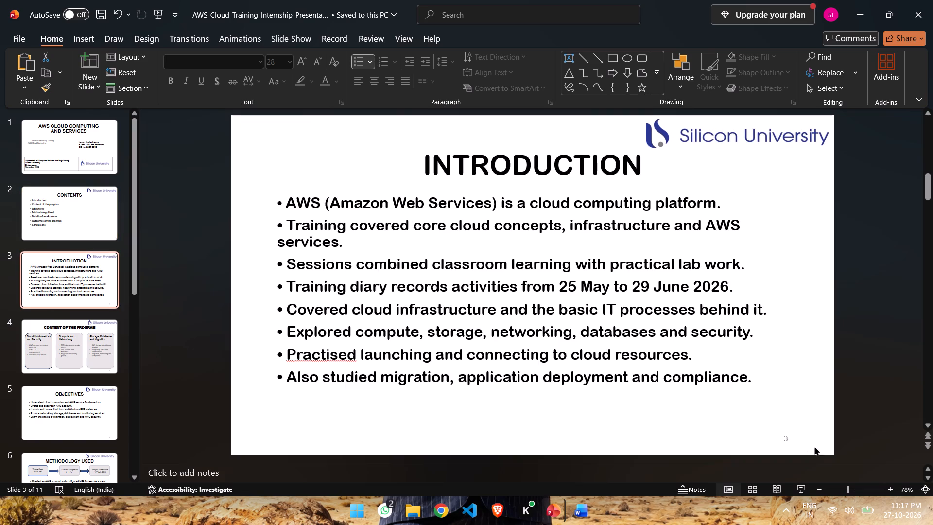
pyautogui.click(65, 201)
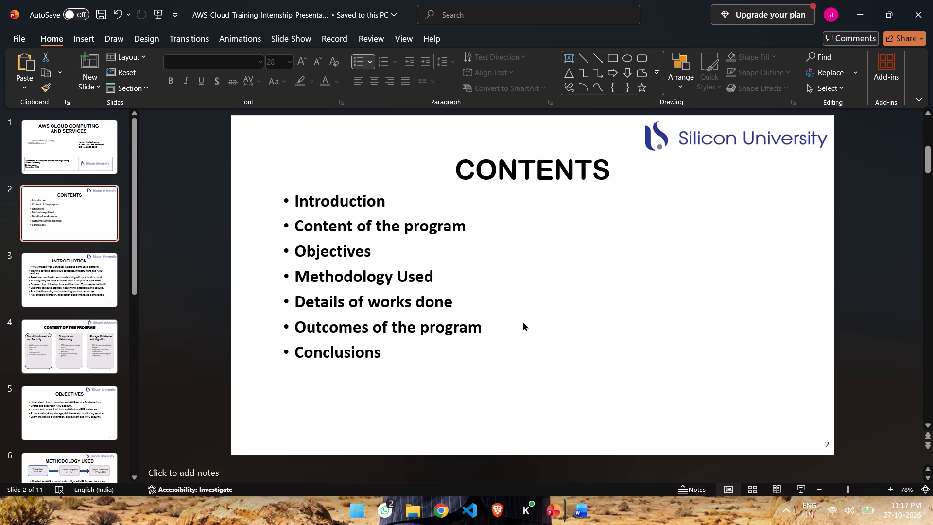
# Copy the slide number text on the CONTENTS slide.
pyautogui.click(825, 446)
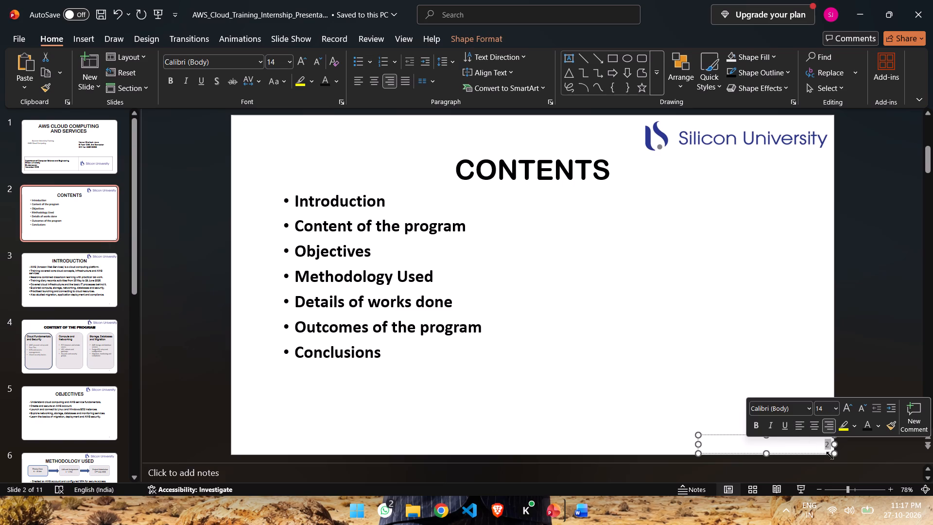
pyautogui.rightClick(825, 441)
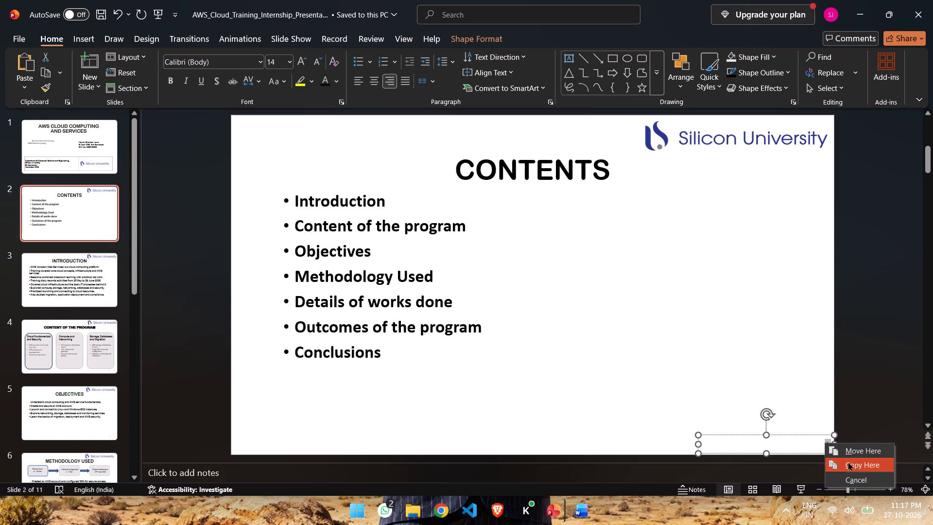
pyautogui.click(811, 455)
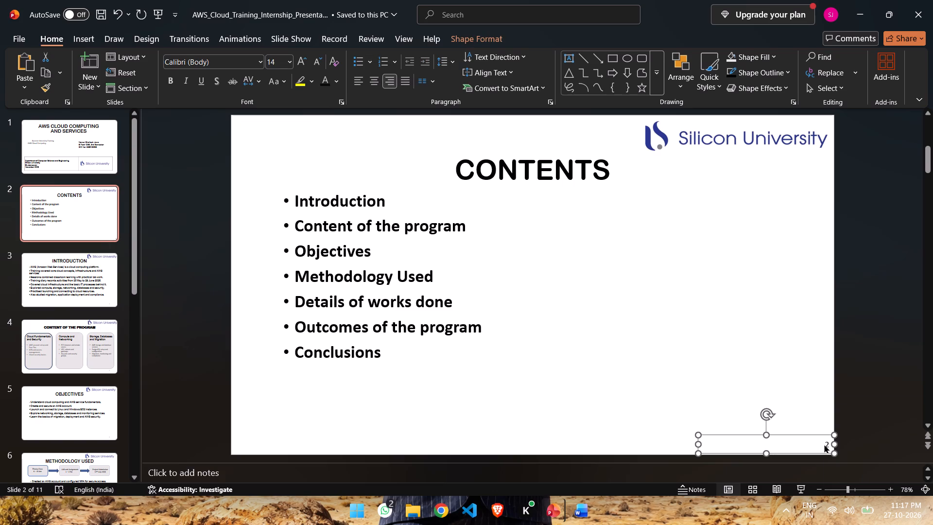
pyautogui.click(825, 444)
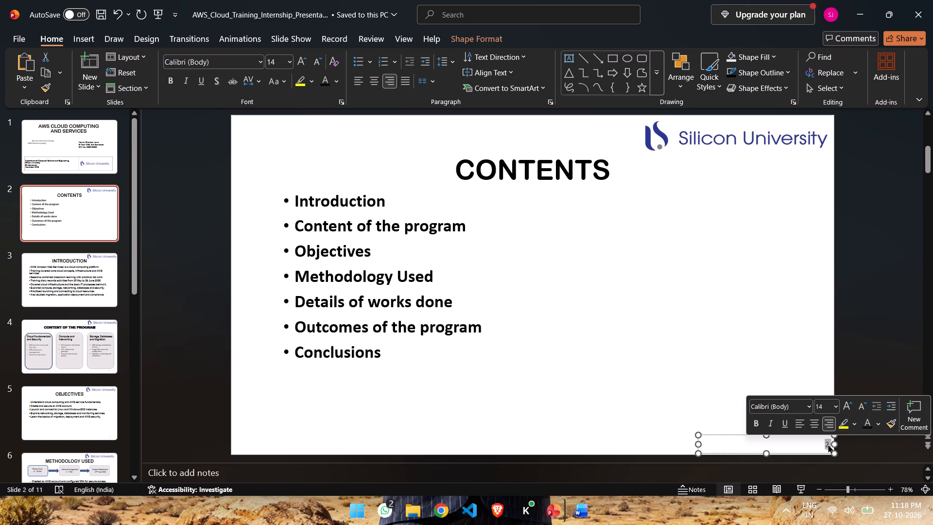
pyautogui.rightClick(828, 444)
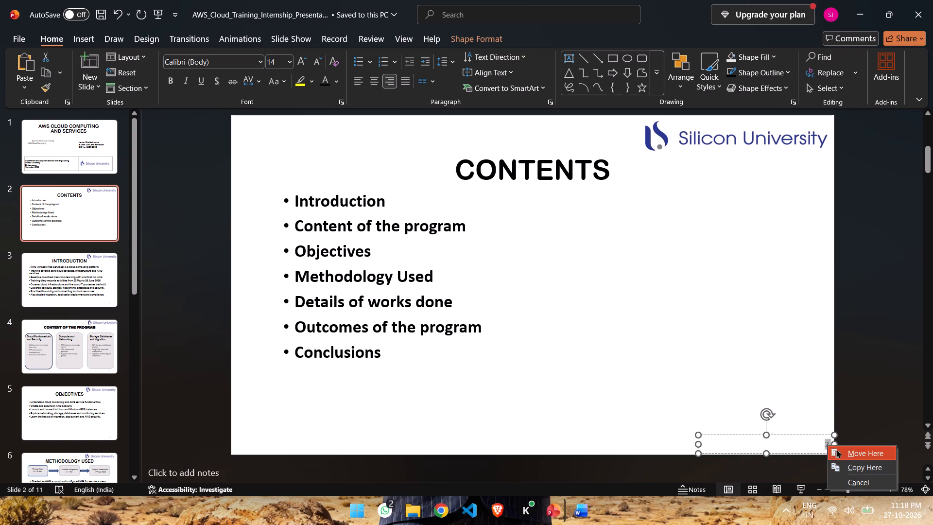
pyautogui.click(813, 444)
pyautogui.moveTo(818, 444); pyautogui.dragTo(829, 445)
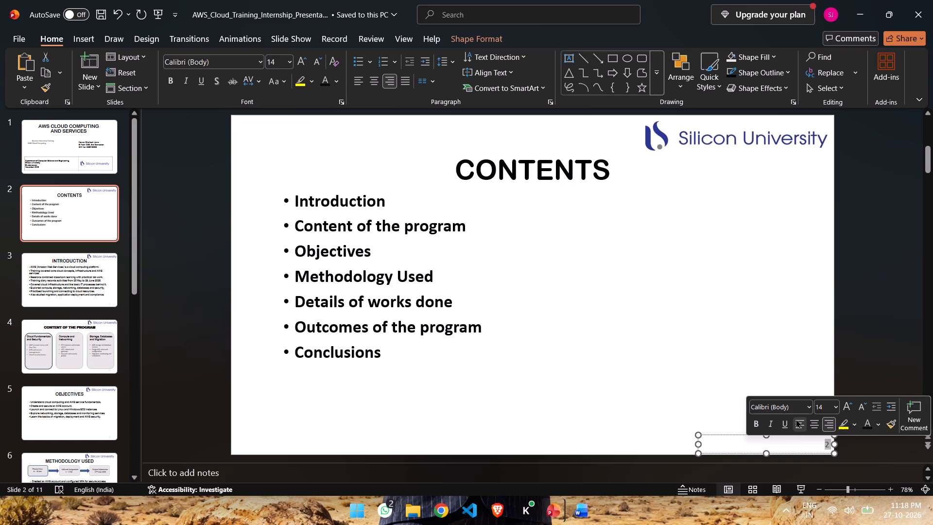
pyautogui.rightClick(828, 444)
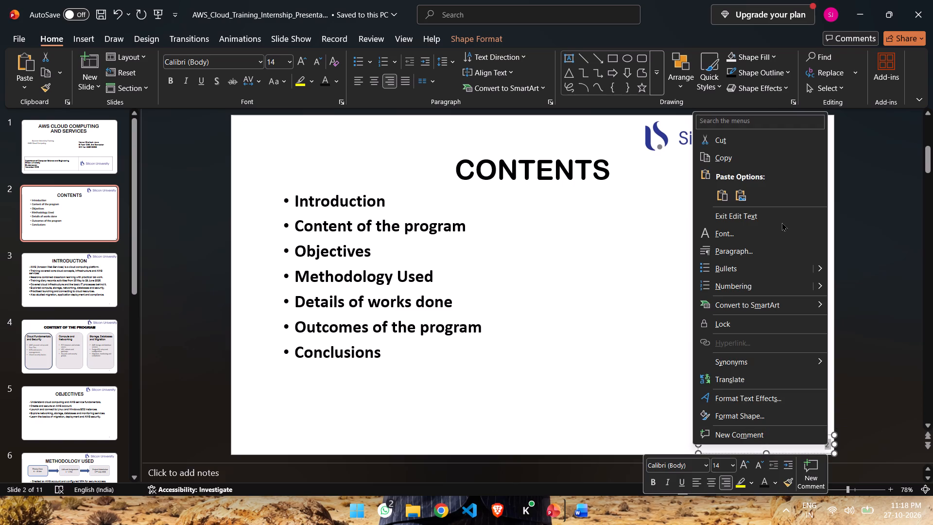
pyautogui.click(718, 149)
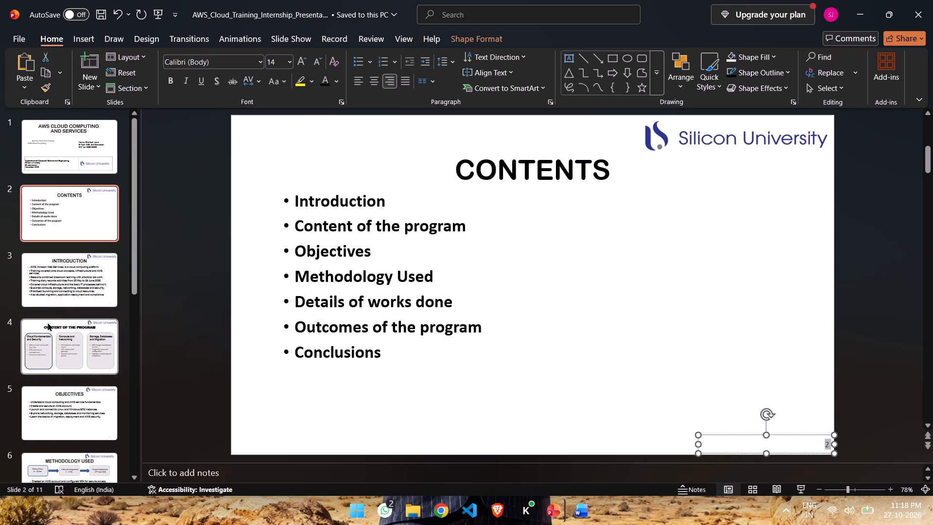
# Replace the slide number on the INTRODUCTION slide with the copied number, pasted as text only without an extra line.
pyautogui.click(70, 297)
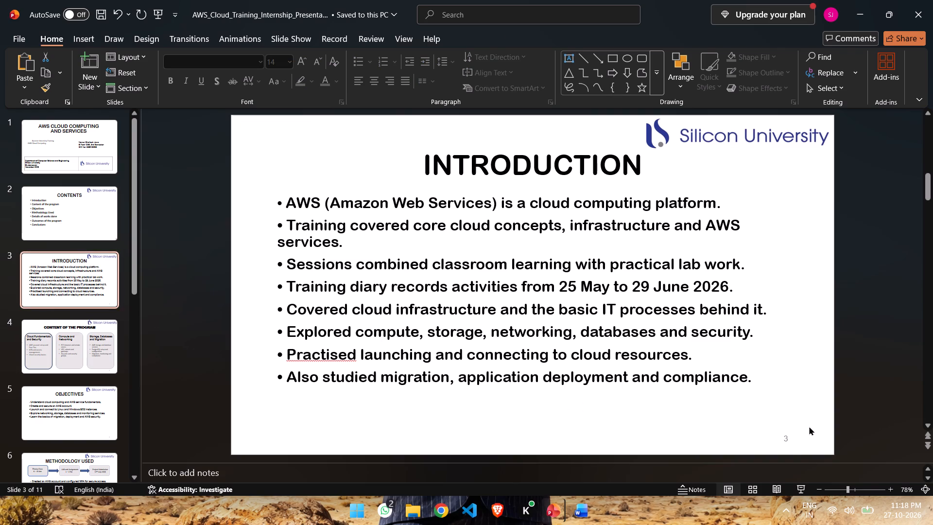
pyautogui.click(793, 432)
pyautogui.click(788, 438)
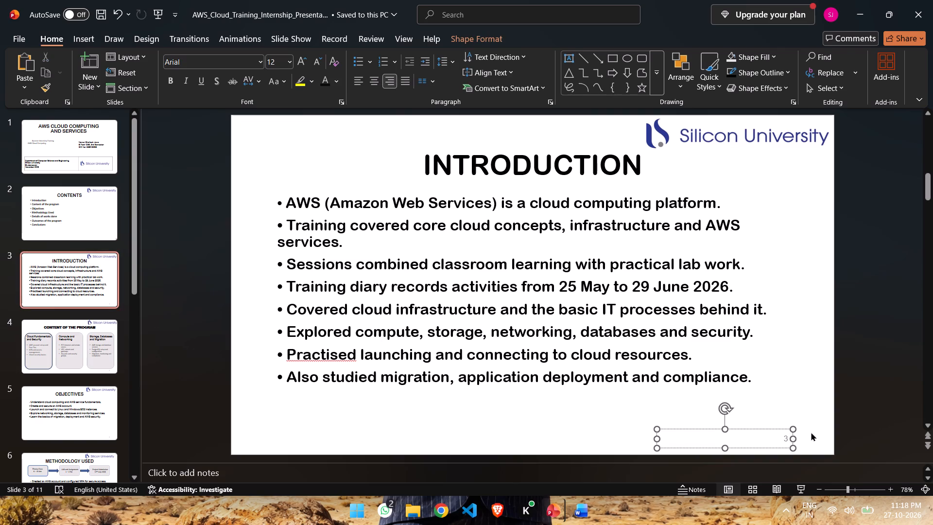
pyautogui.click(780, 438)
pyautogui.press('BackSpace')
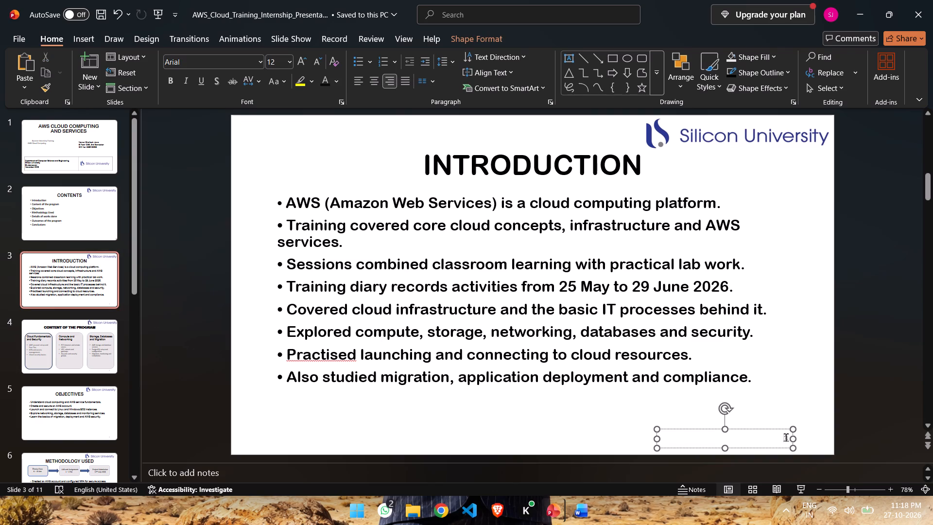
pyautogui.click(787, 437)
pyautogui.press('BackSpace')
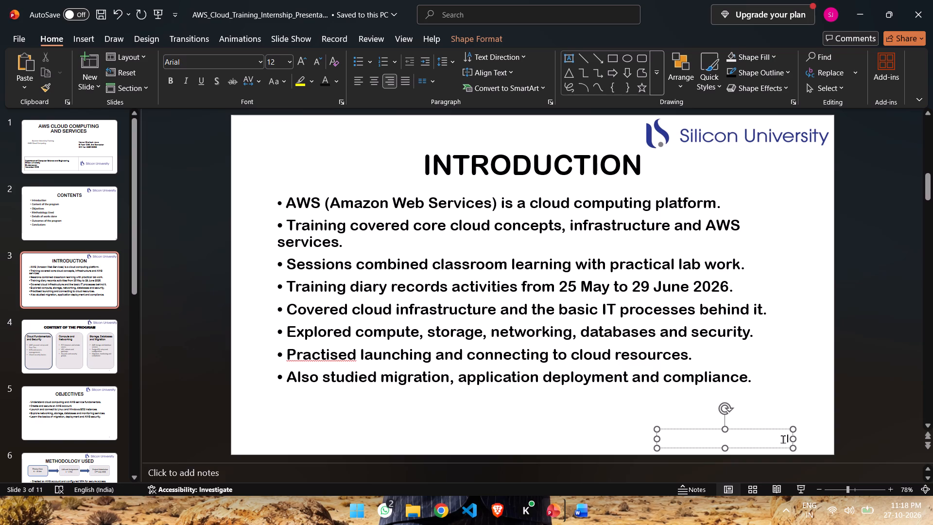
pyautogui.rightClick(783, 439)
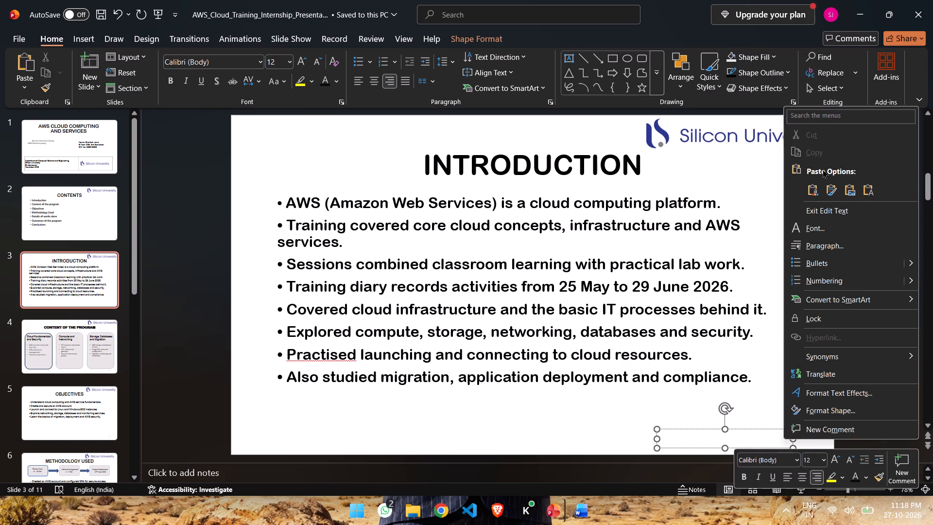
pyautogui.click(869, 192)
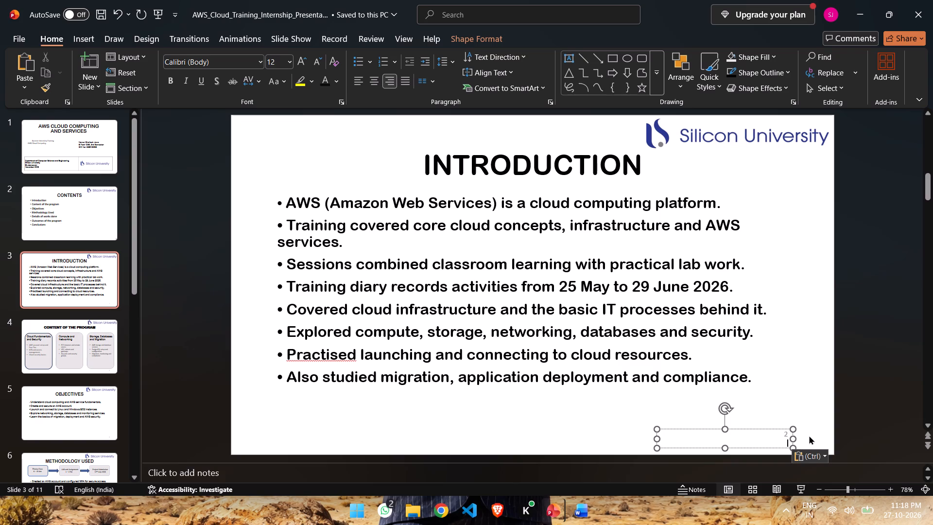
pyautogui.press('BackSpace')
# Format the INTRODUCTION slide's number in black at font size 14.
pyautogui.moveTo(784, 439); pyautogui.dragTo(791, 440)
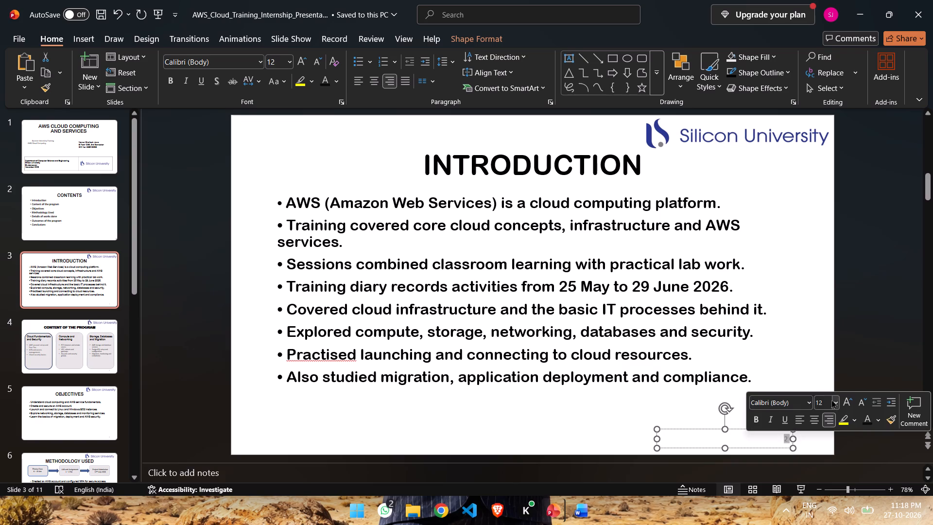
pyautogui.click(864, 422)
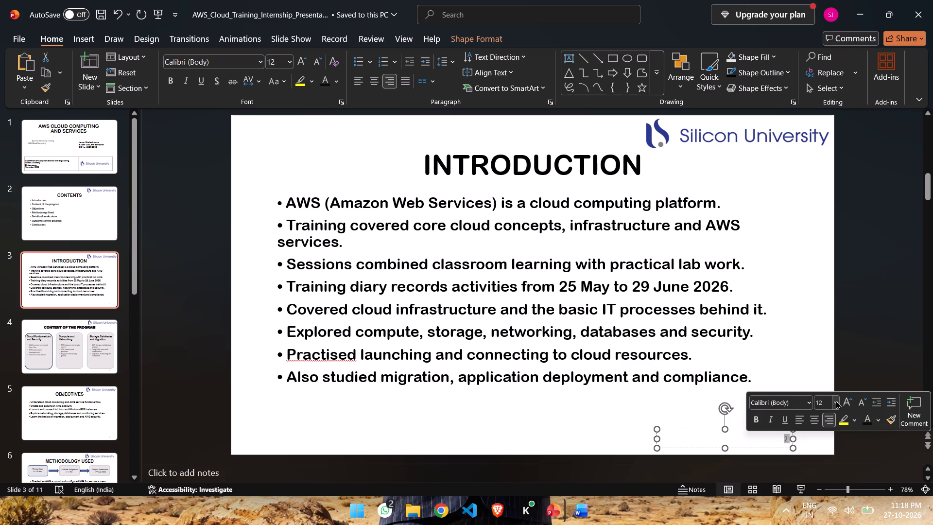
pyautogui.click(836, 401)
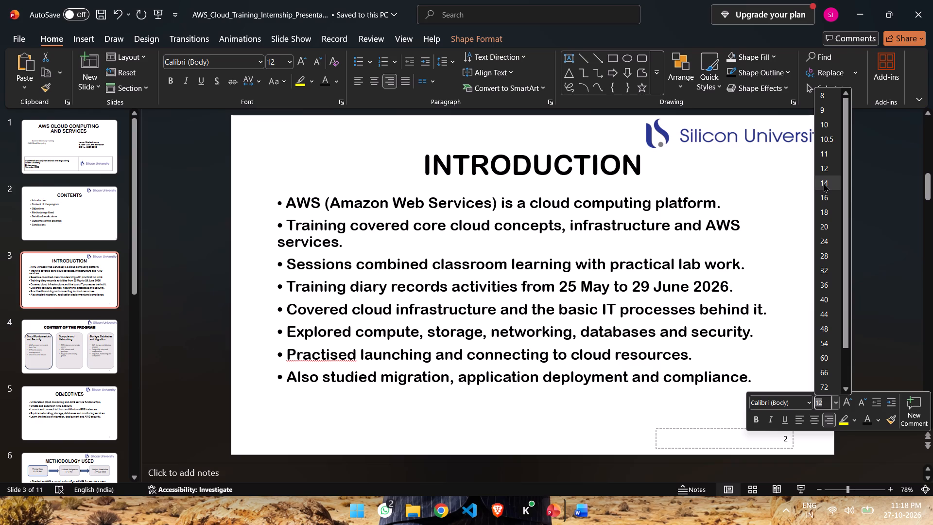
pyautogui.click(824, 184)
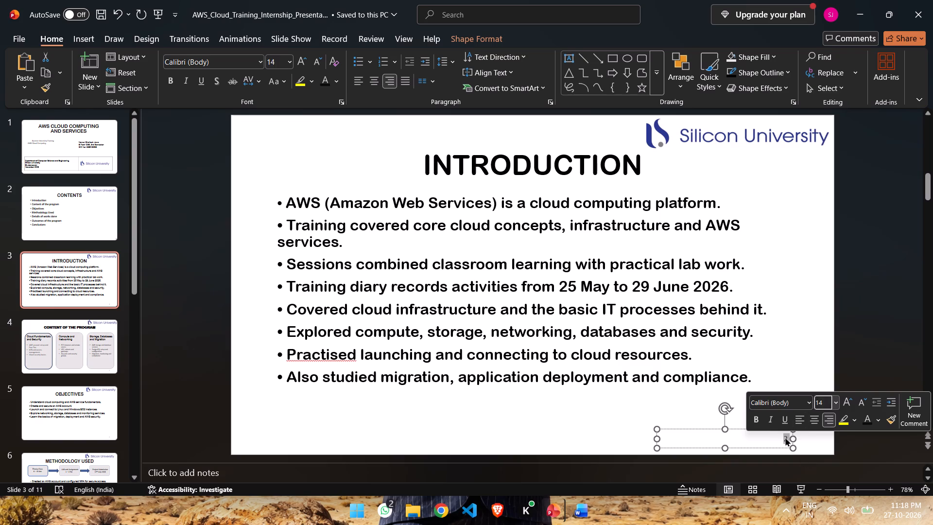
# Replace the pasted number on the INTRODUCTION slide with 3.
pyautogui.click(788, 435)
pyautogui.press('BackSpace')
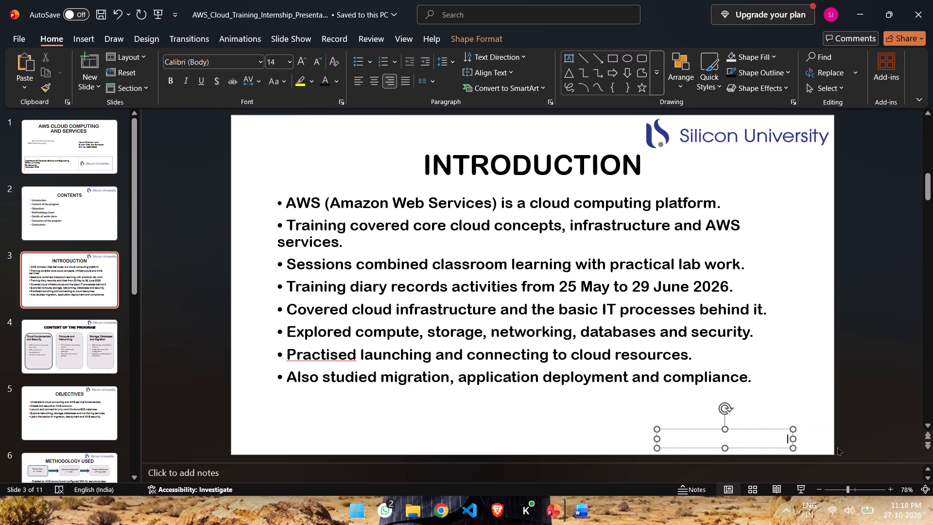
pyautogui.press('3')
# Move the slide number box on the INTRODUCTION slide into the slide's bottom-right corner.
pyautogui.moveTo(765, 426); pyautogui.dragTo(777, 432)
pyautogui.click(775, 440)
pyautogui.moveTo(774, 428); pyautogui.dragTo(811, 438)
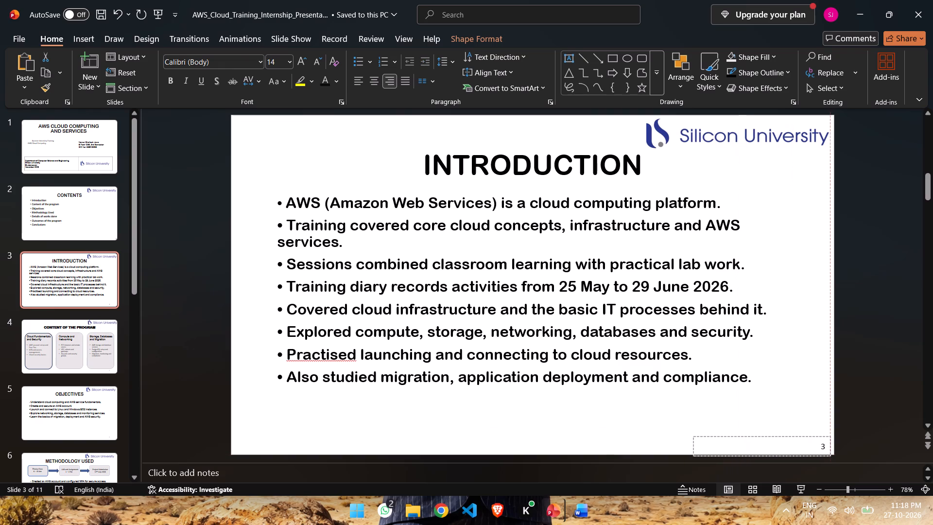
pyautogui.moveTo(811, 438); pyautogui.dragTo(815, 435)
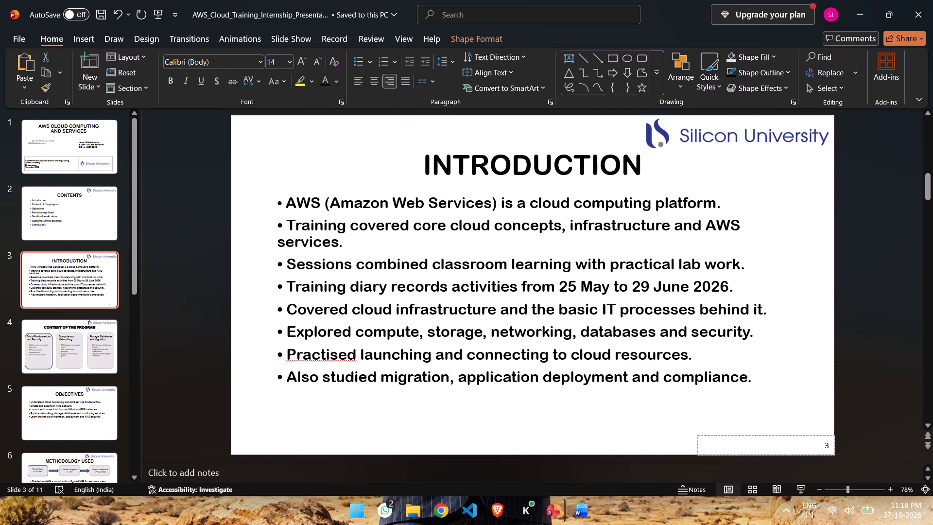
pyautogui.moveTo(815, 435); pyautogui.dragTo(815, 434)
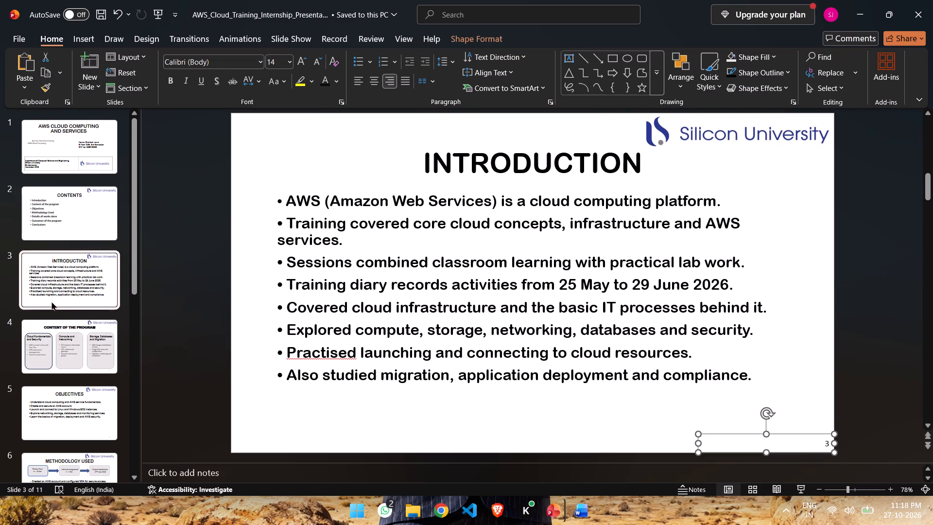
# Change the slide number on the CONTENT OF THE PROGRAM slide to 4.
pyautogui.click(82, 336)
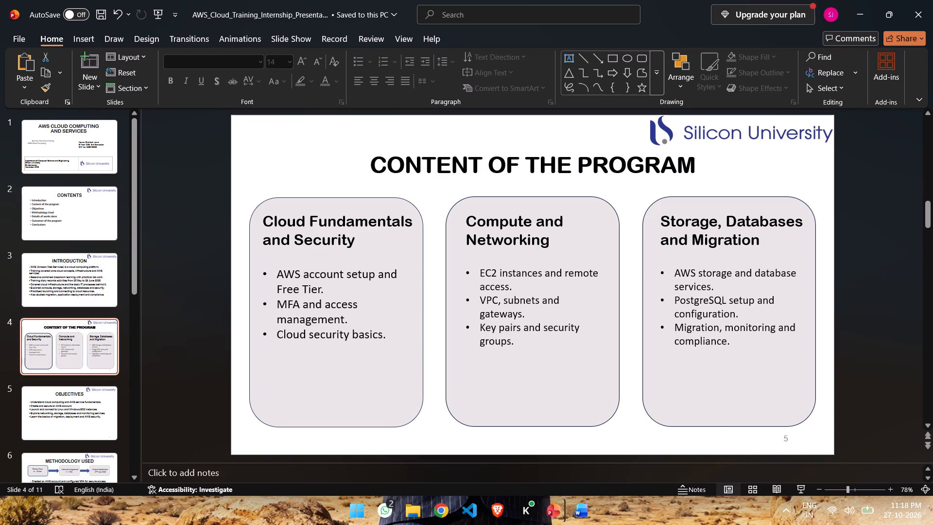
pyautogui.click(789, 437)
pyautogui.click(787, 436)
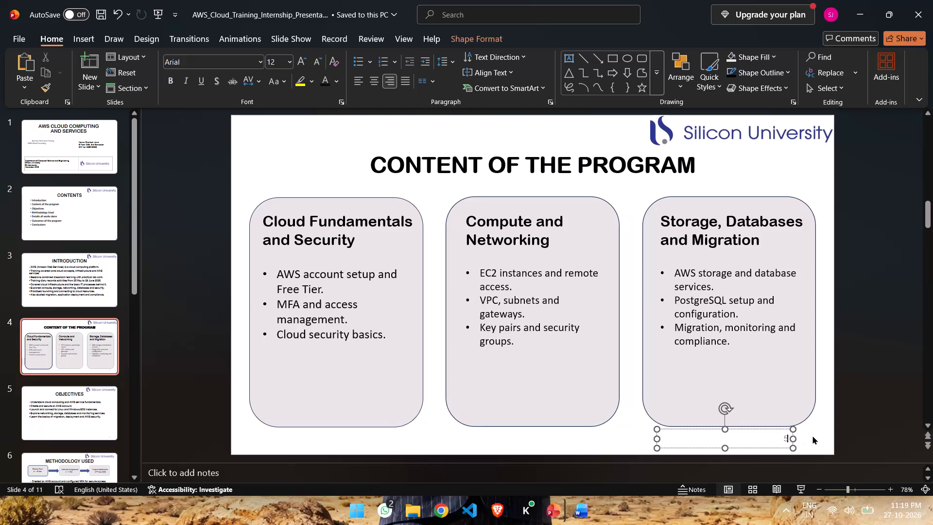
pyautogui.press('BackSpace')
pyautogui.press('4')
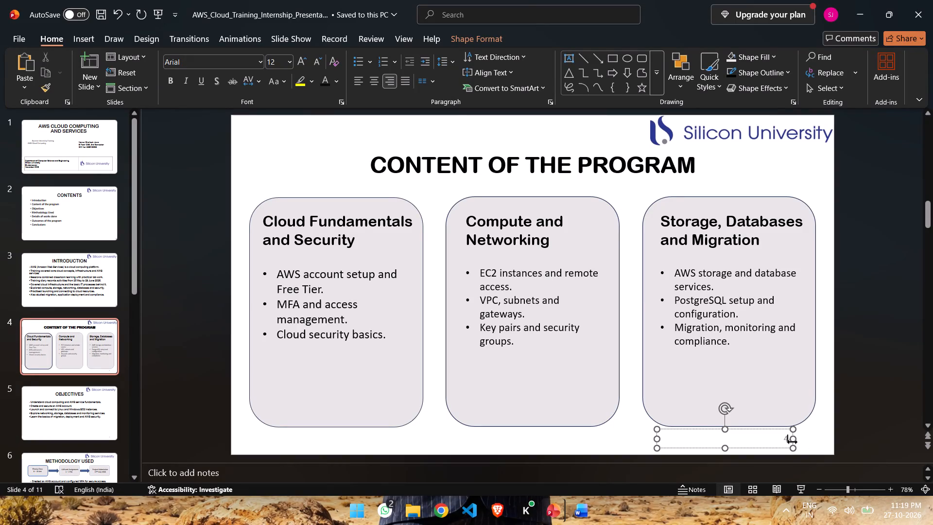
# Format the CONTENT OF THE PROGRAM slide's number in black at font size 14.
pyautogui.click(784, 437)
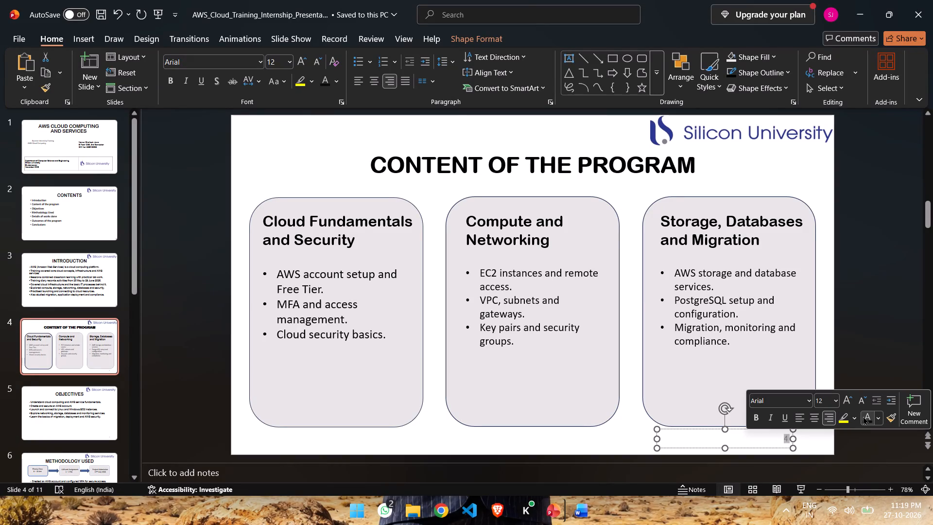
pyautogui.click(863, 416)
pyautogui.click(835, 402)
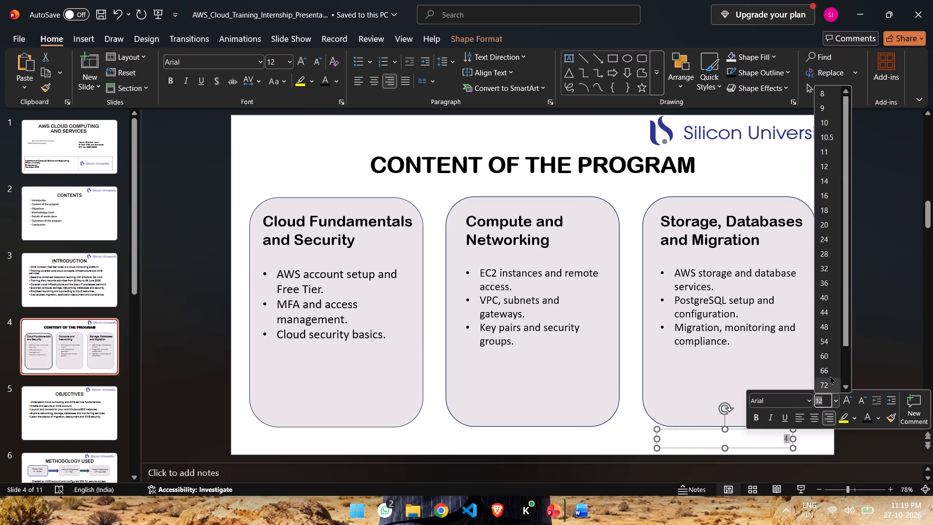
pyautogui.click(831, 184)
# Move the slide number box on the CONTENT OF THE PROGRAM slide into the slide's bottom-right corner.
pyautogui.moveTo(754, 447); pyautogui.dragTo(756, 447)
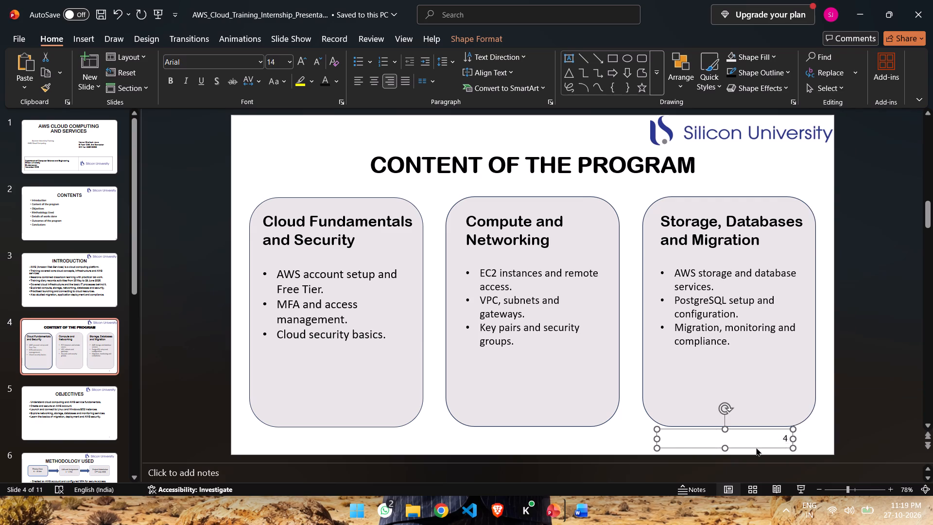
pyautogui.moveTo(756, 447); pyautogui.dragTo(795, 453)
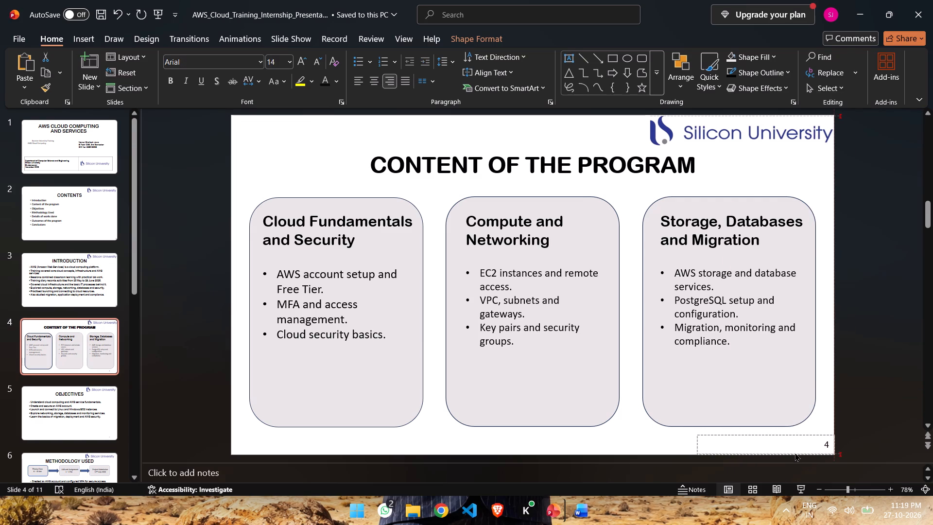
pyautogui.moveTo(795, 453); pyautogui.dragTo(791, 453)
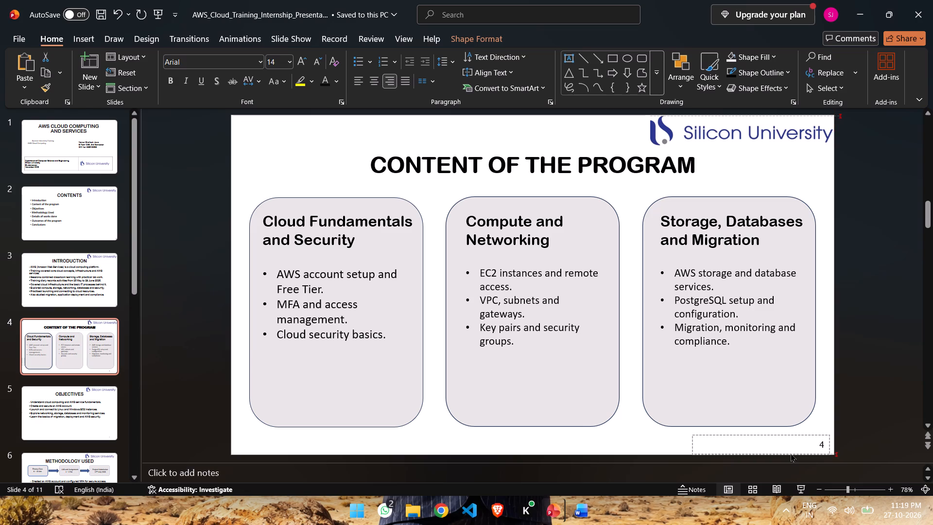
pyautogui.moveTo(791, 453); pyautogui.dragTo(795, 451)
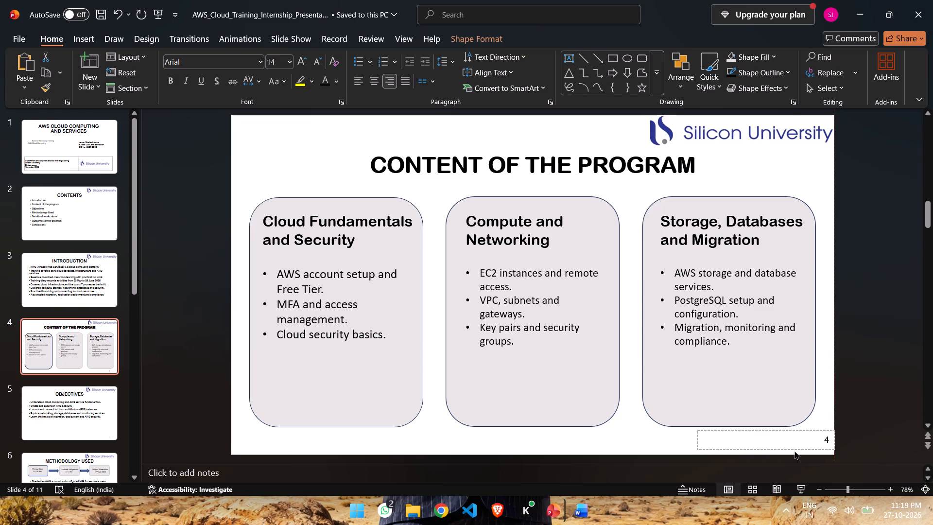
pyautogui.moveTo(795, 451); pyautogui.dragTo(795, 452)
pyautogui.click(633, 444)
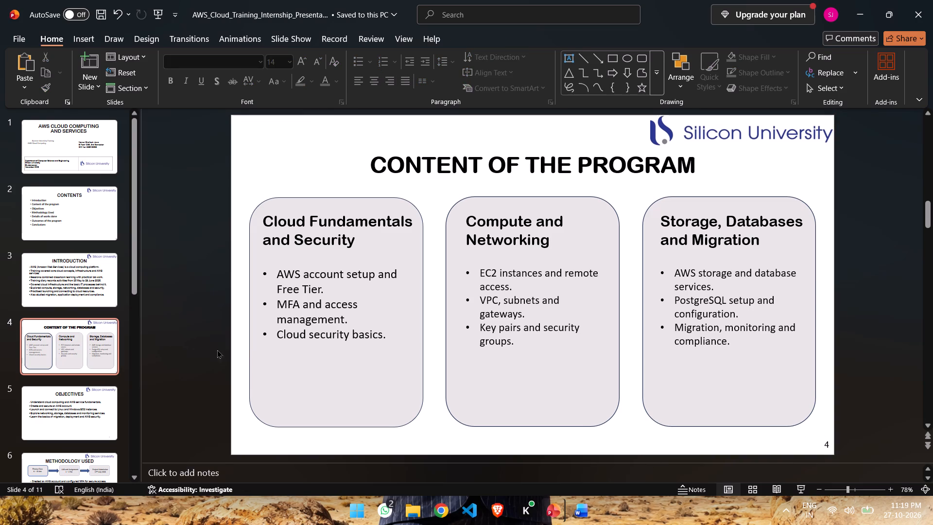
# Format the OBJECTIVES slide's number in black at font size 14.
pyautogui.click(58, 287)
pyautogui.click(58, 215)
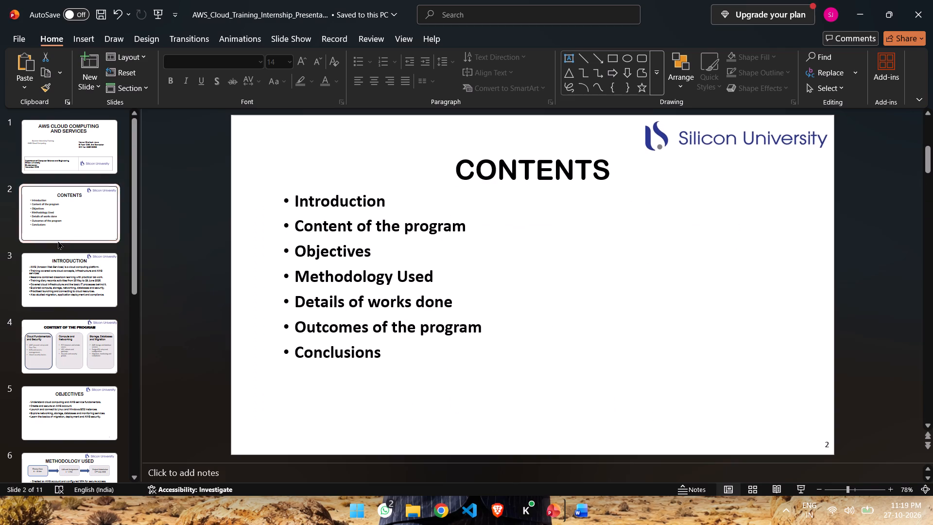
pyautogui.click(64, 276)
pyautogui.click(68, 348)
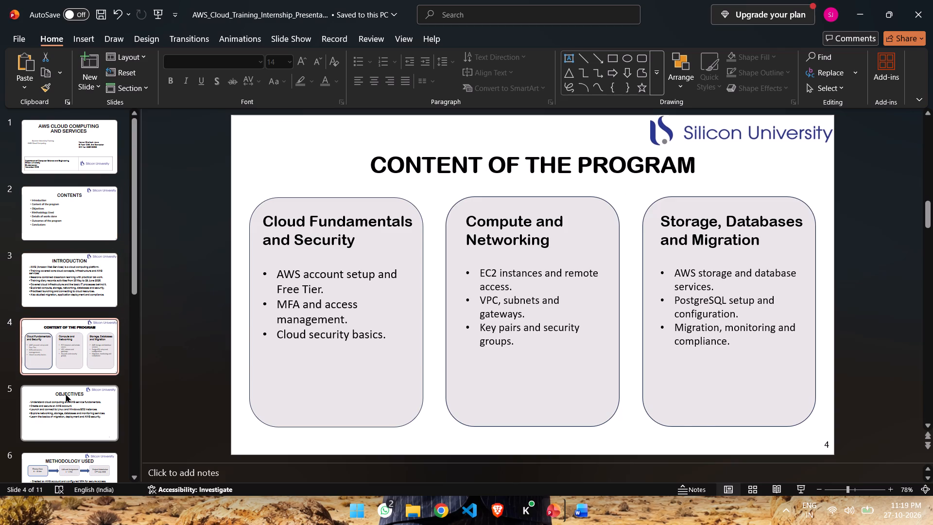
pyautogui.click(64, 403)
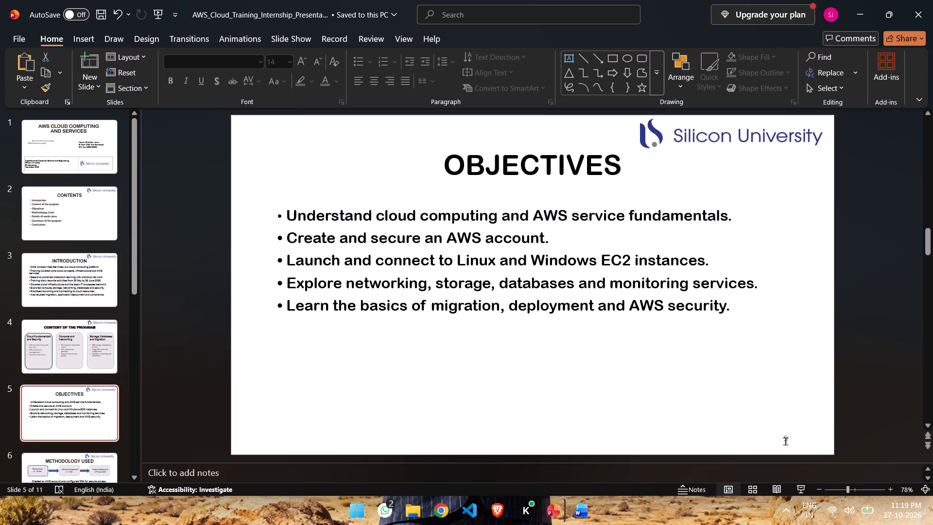
pyautogui.click(785, 440)
pyautogui.click(790, 435)
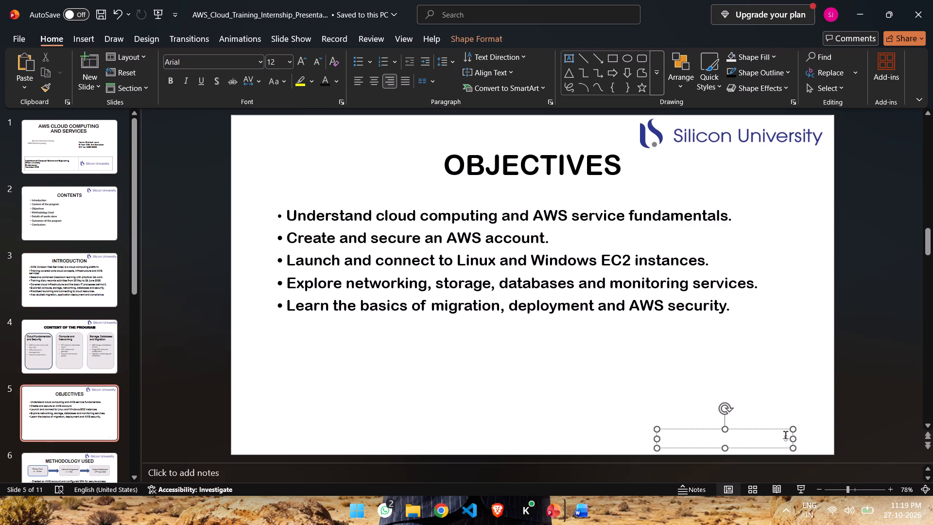
pyautogui.moveTo(784, 435); pyautogui.dragTo(789, 437)
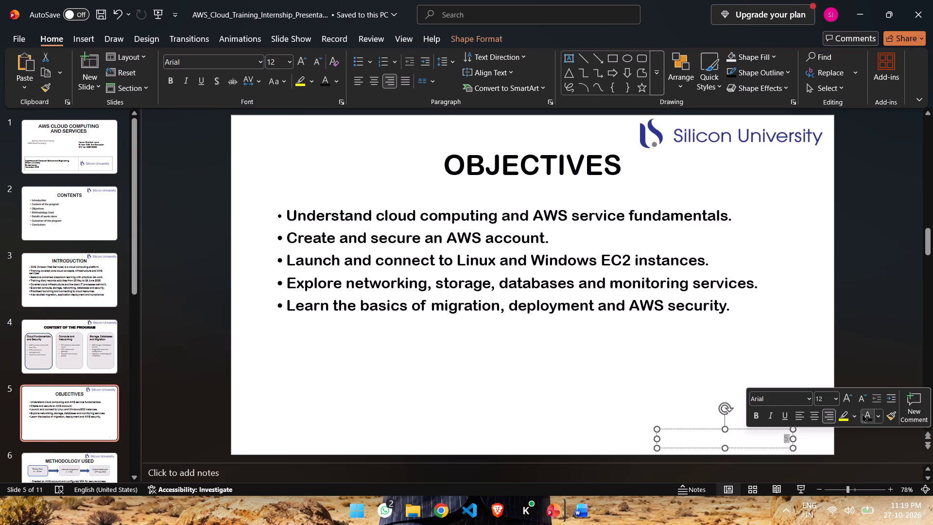
pyautogui.click(863, 414)
pyautogui.click(836, 403)
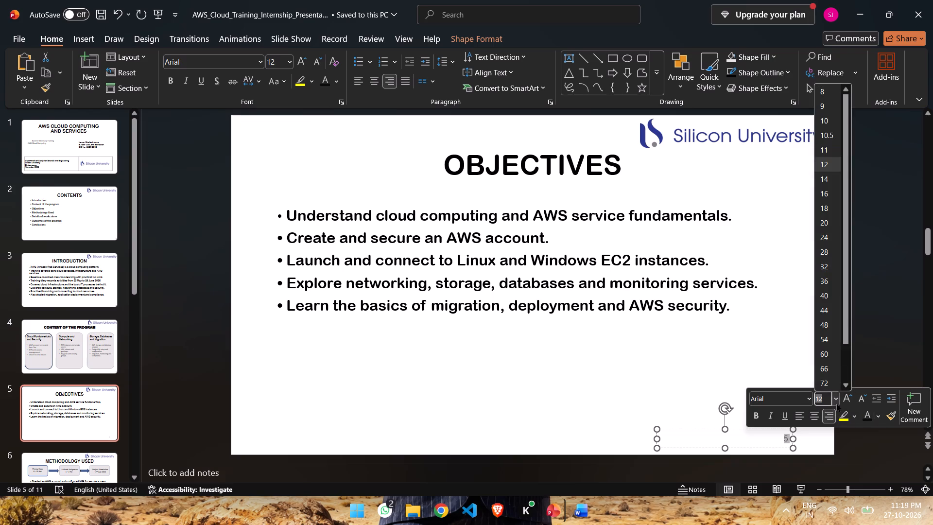
pyautogui.click(831, 177)
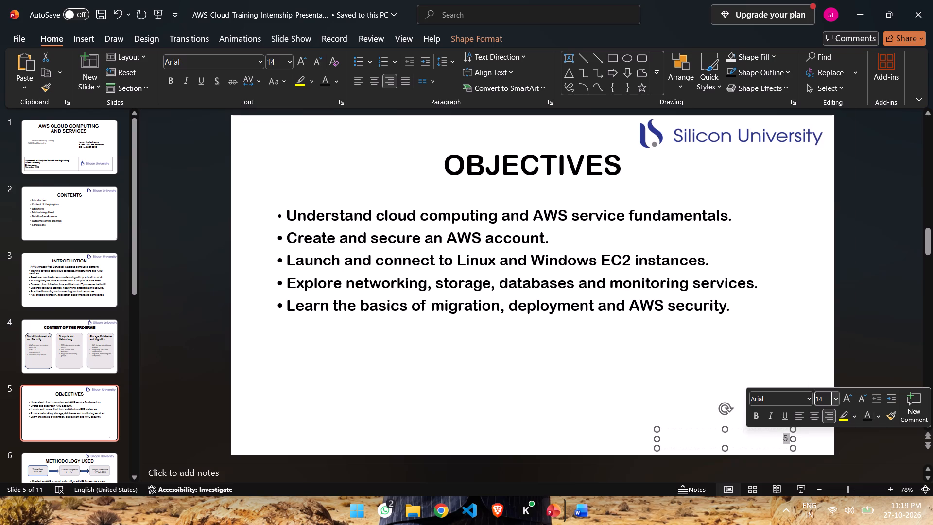
# Move the slide number box on the OBJECTIVES slide into the slide's bottom-right corner.
pyautogui.moveTo(742, 430); pyautogui.dragTo(786, 445)
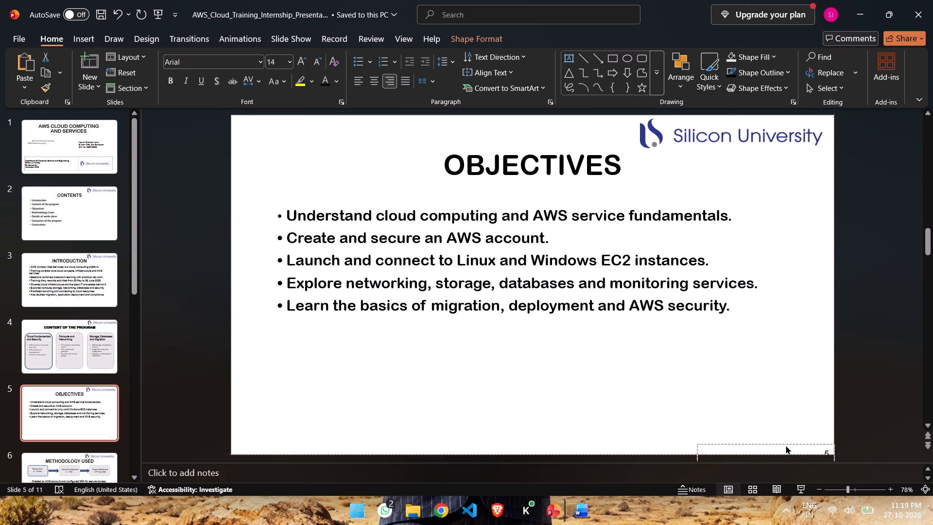
pyautogui.moveTo(786, 445); pyautogui.dragTo(781, 438)
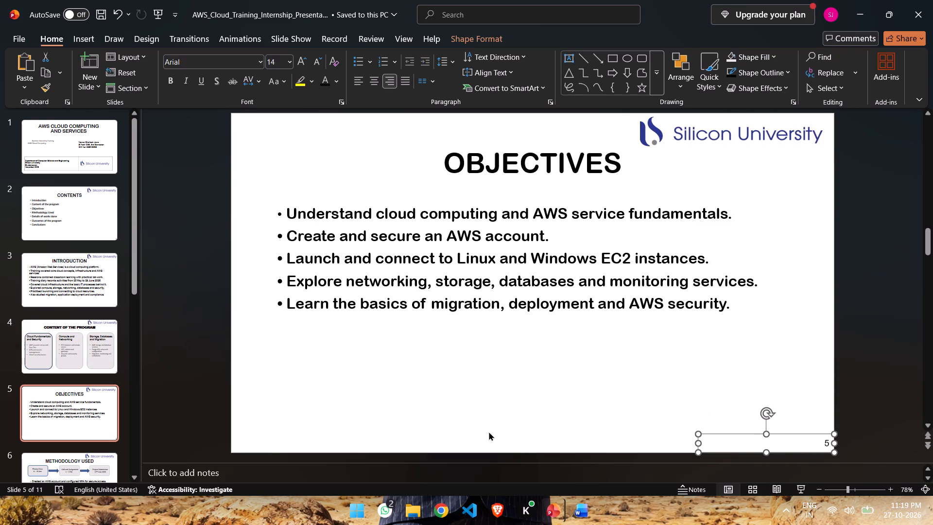
# Format the number on slide 6, the METHODOLOGY USED slide with the flow diagram, in black at font size 14.
pyautogui.scroll(-2, 70, 397)
pyautogui.click(75, 408)
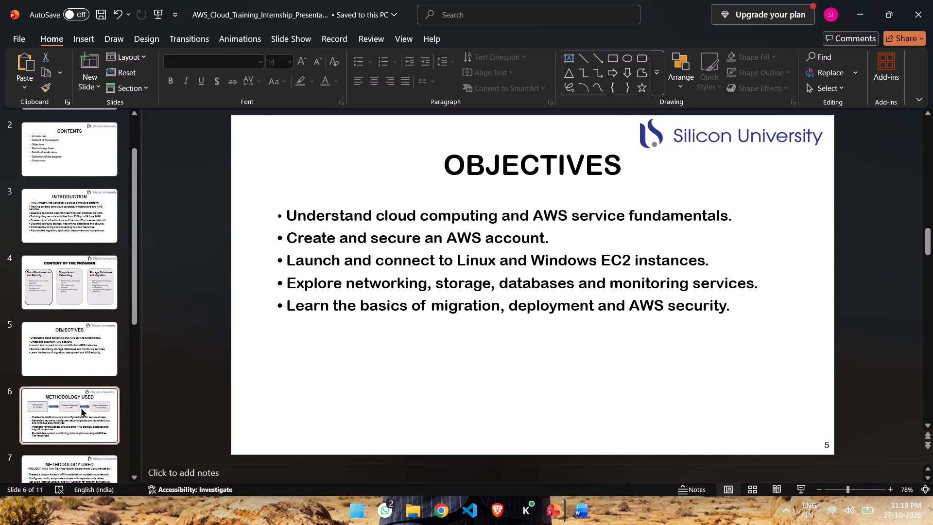
pyautogui.click(783, 431)
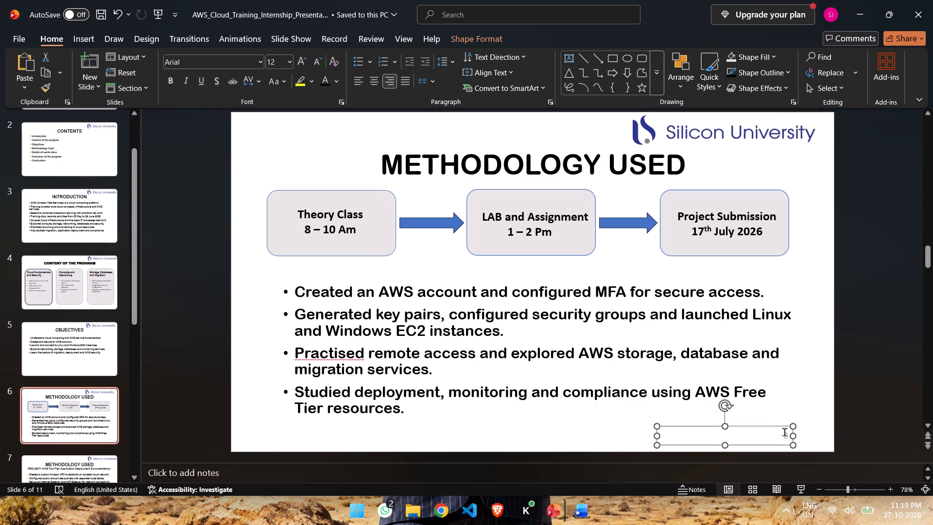
pyautogui.click(787, 434)
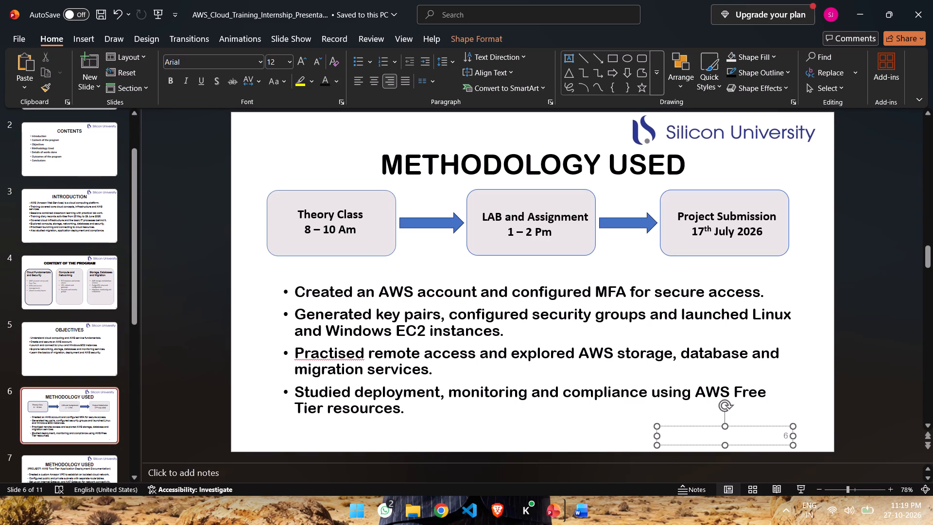
pyautogui.moveTo(782, 435); pyautogui.dragTo(788, 435)
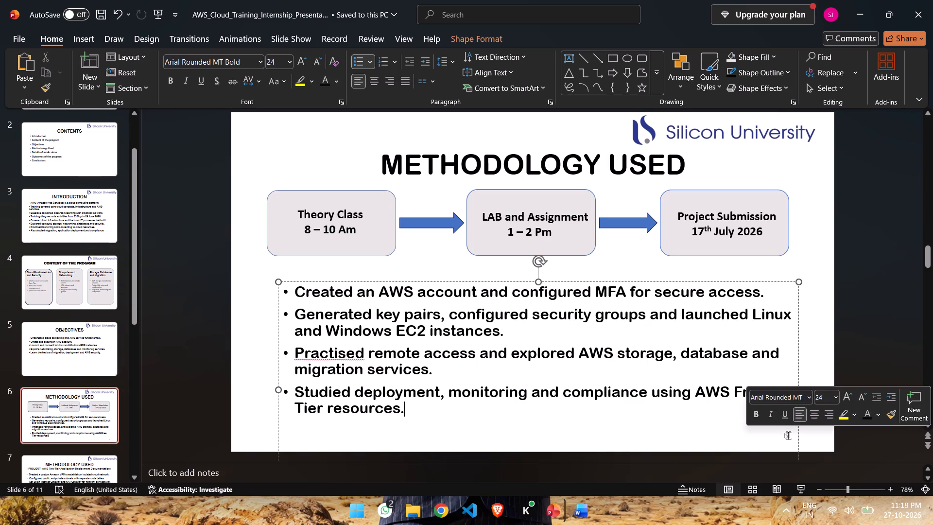
pyautogui.click(785, 437)
pyautogui.doubleClick(788, 438)
pyautogui.click(781, 439)
pyautogui.click(784, 442)
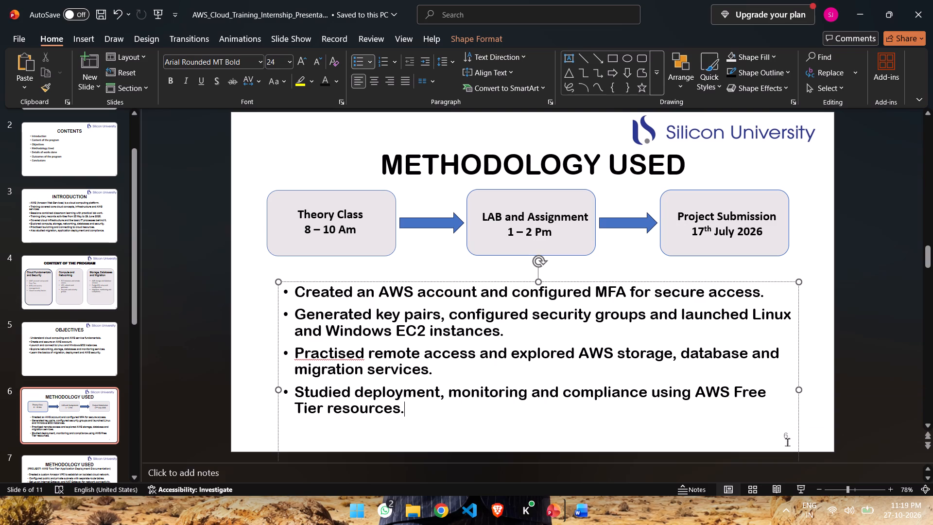
pyautogui.click(798, 440)
pyautogui.click(812, 437)
pyautogui.click(784, 438)
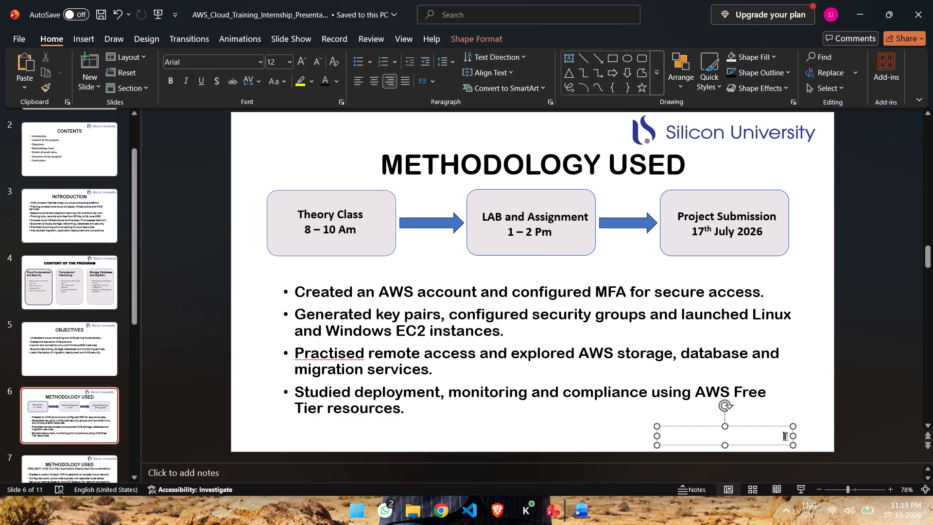
pyautogui.click(787, 433)
pyautogui.click(809, 438)
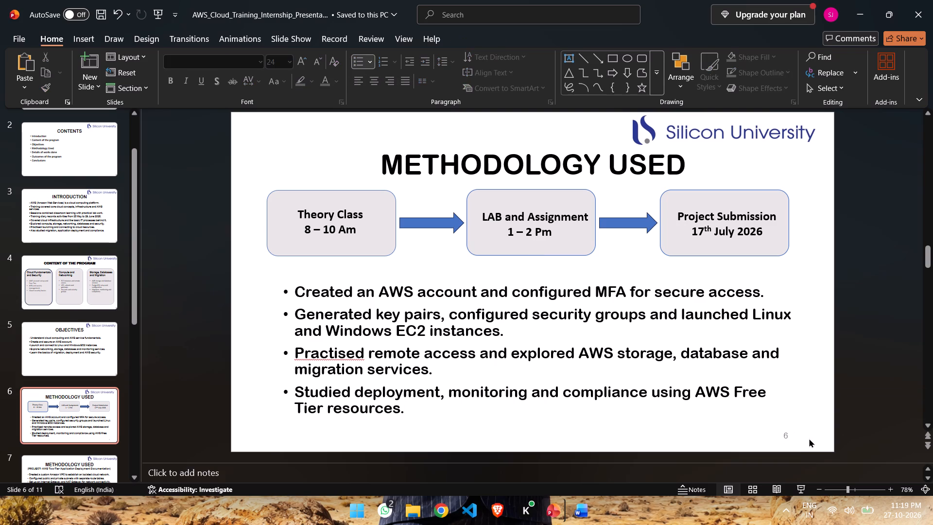
pyautogui.click(788, 437)
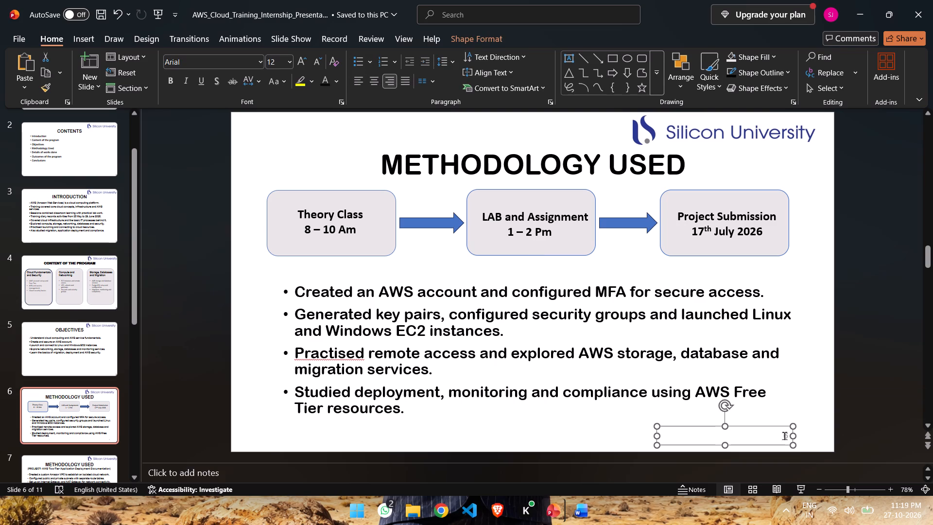
pyautogui.click(787, 436)
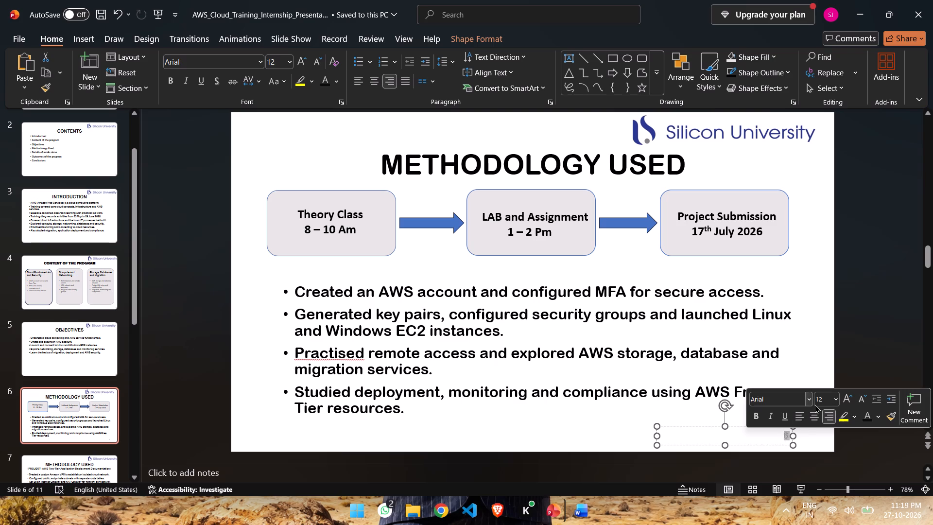
pyautogui.click(865, 418)
pyautogui.click(834, 402)
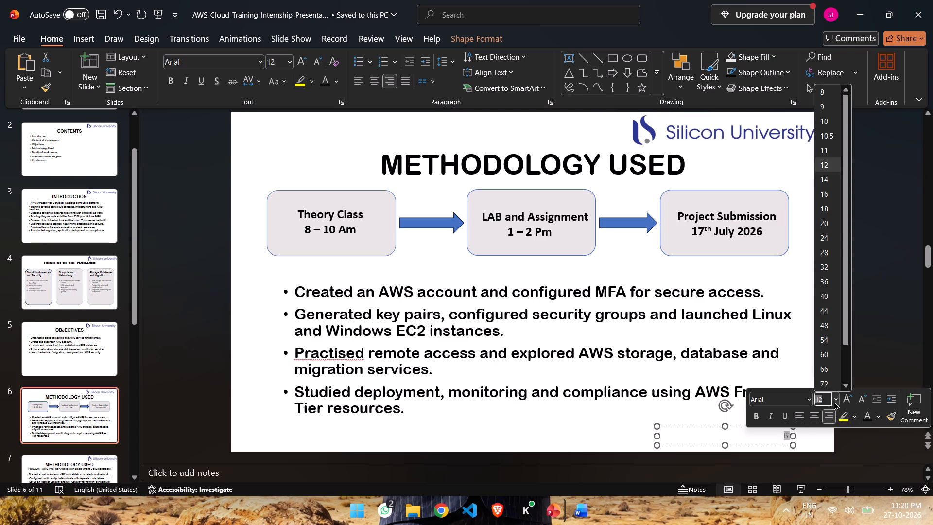
pyautogui.click(831, 175)
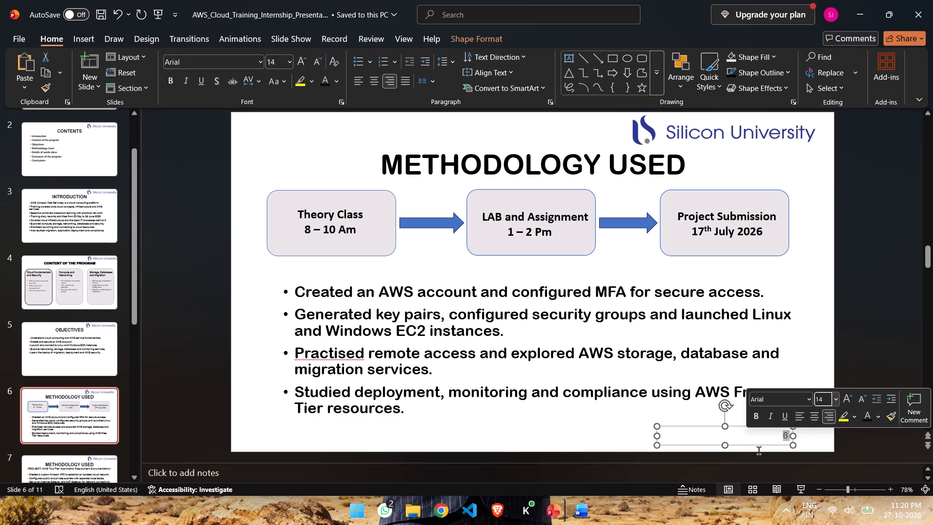
# Move the slide number box on the first METHODOLOGY USED slide into the slide's bottom-right corner.
pyautogui.moveTo(759, 443); pyautogui.dragTo(792, 448)
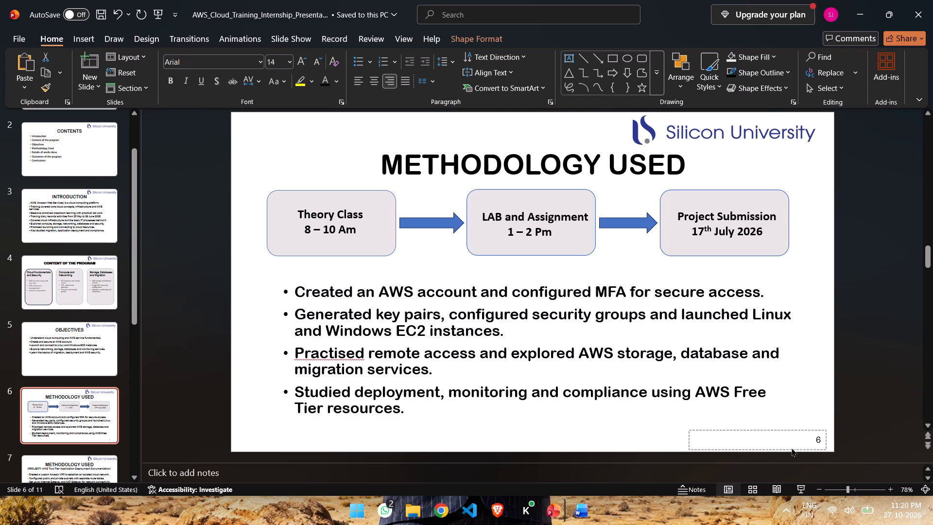
pyautogui.moveTo(792, 448); pyautogui.dragTo(799, 453)
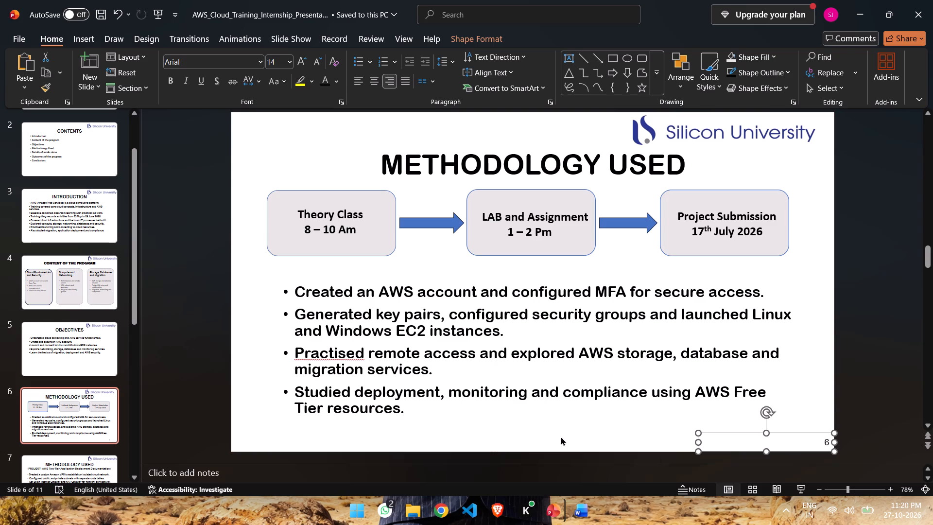
# Open slide 7, the METHODOLOGY USED slide about the AWS Two-Tier Application project.
pyautogui.scroll(-3, 76, 406)
pyautogui.click(76, 400)
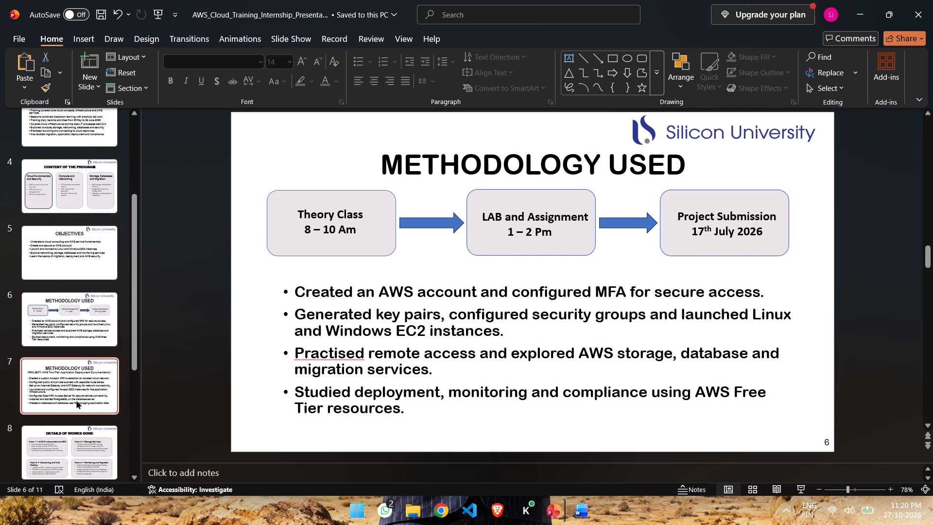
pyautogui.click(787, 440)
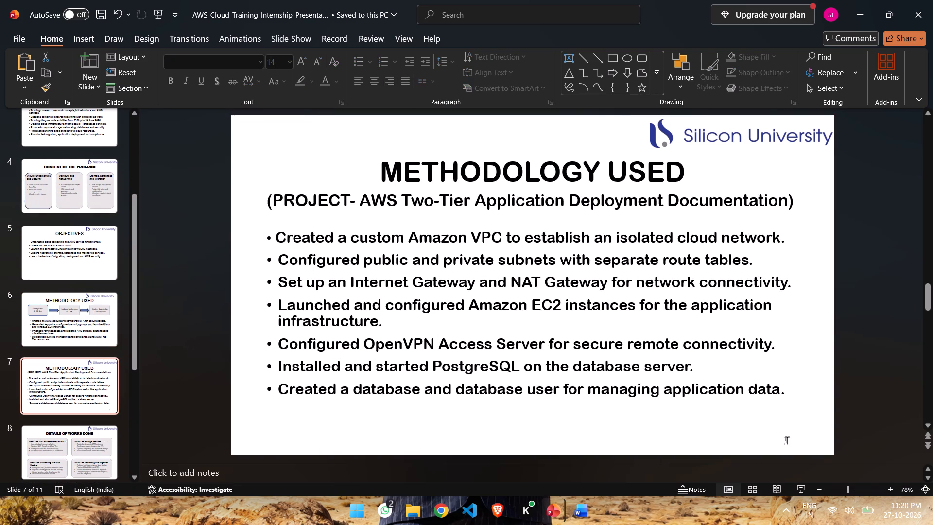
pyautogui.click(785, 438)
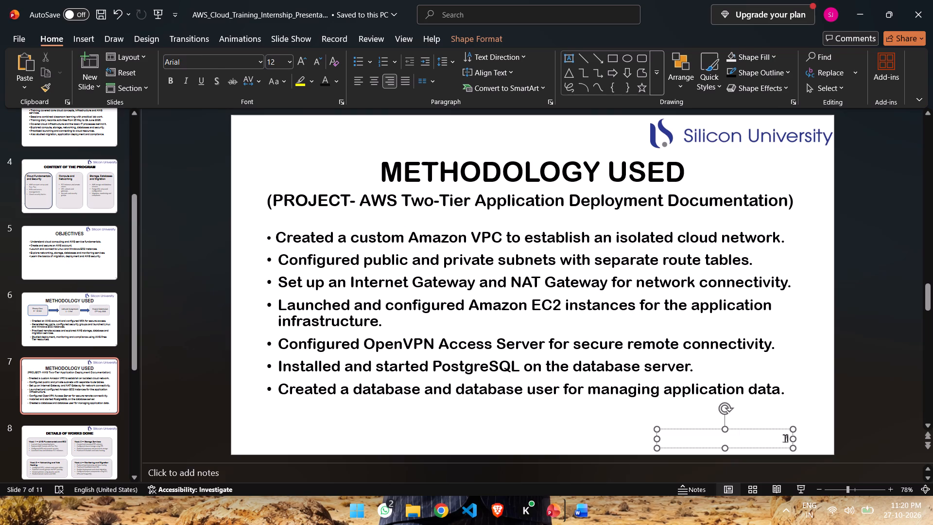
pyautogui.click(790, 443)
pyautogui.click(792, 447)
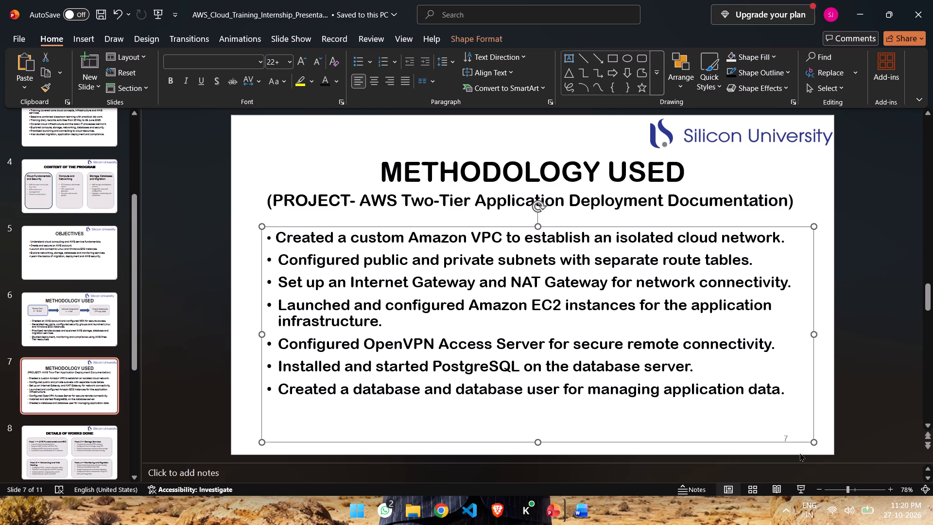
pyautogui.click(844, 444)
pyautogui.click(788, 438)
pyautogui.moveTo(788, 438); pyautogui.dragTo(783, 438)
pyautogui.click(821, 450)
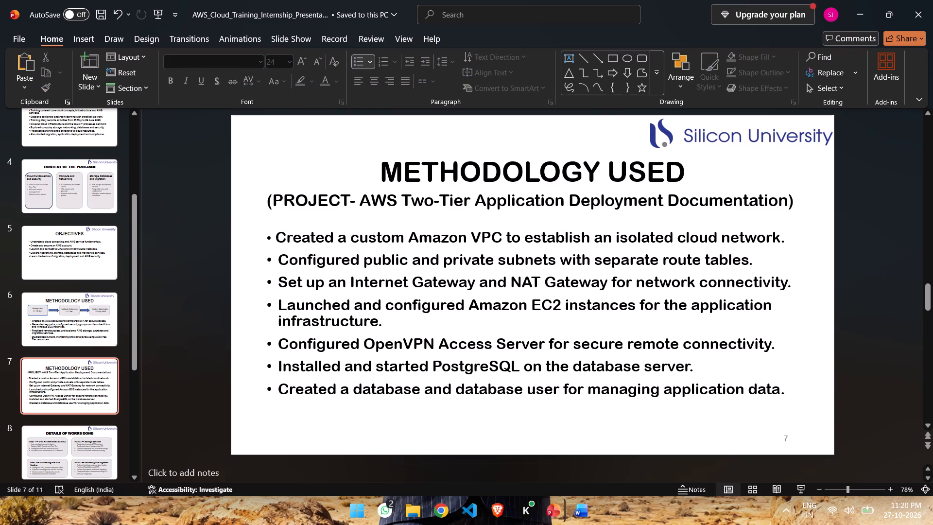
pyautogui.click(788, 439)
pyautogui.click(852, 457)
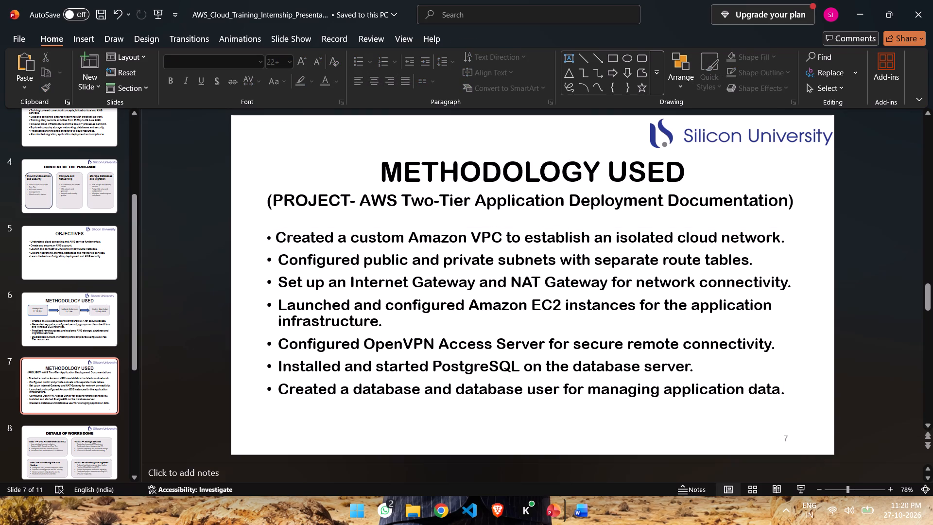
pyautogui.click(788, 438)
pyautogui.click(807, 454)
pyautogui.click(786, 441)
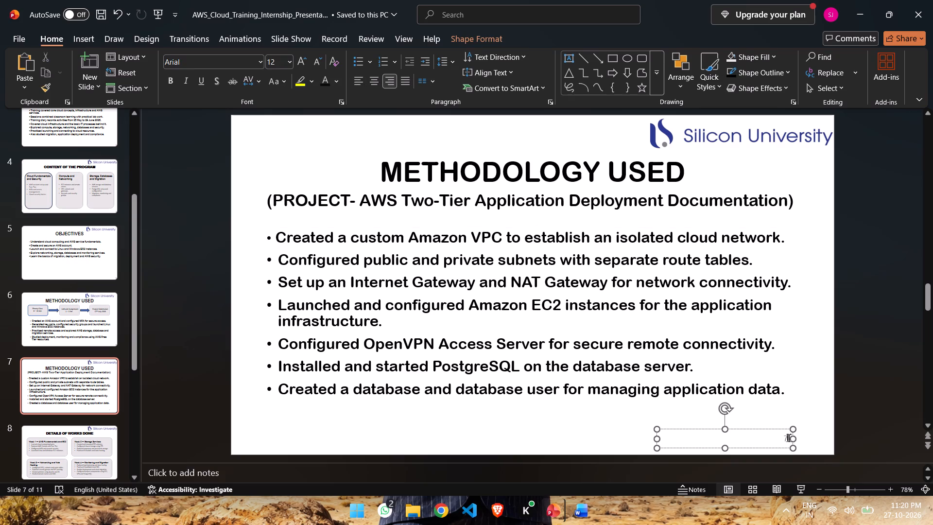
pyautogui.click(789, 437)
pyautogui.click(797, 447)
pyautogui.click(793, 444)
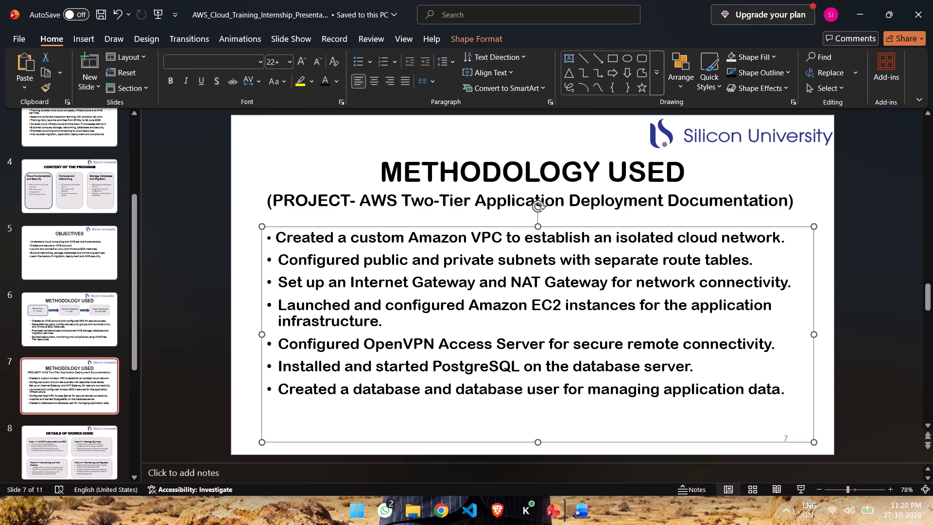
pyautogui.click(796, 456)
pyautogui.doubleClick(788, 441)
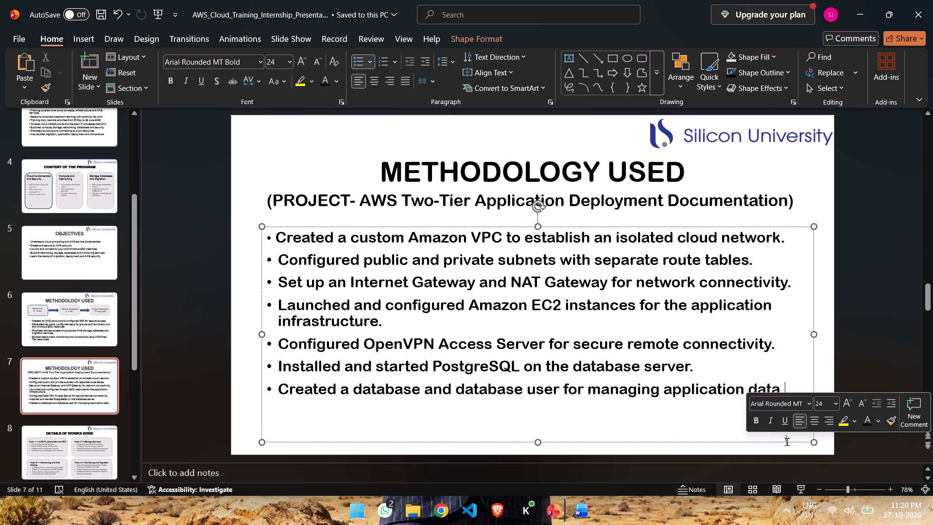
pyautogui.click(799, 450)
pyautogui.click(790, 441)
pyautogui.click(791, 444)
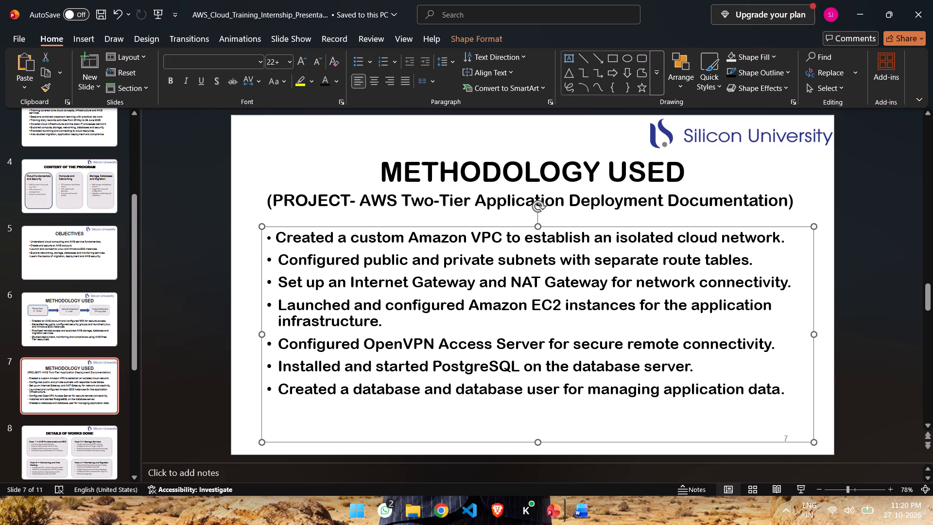
# Nudge slide 7's bulleted text box slightly down and to the right, undoing only the extra upward nudge.
pyautogui.moveTo(791, 445); pyautogui.dragTo(800, 455)
pyautogui.moveTo(801, 455); pyautogui.dragTo(789, 442)
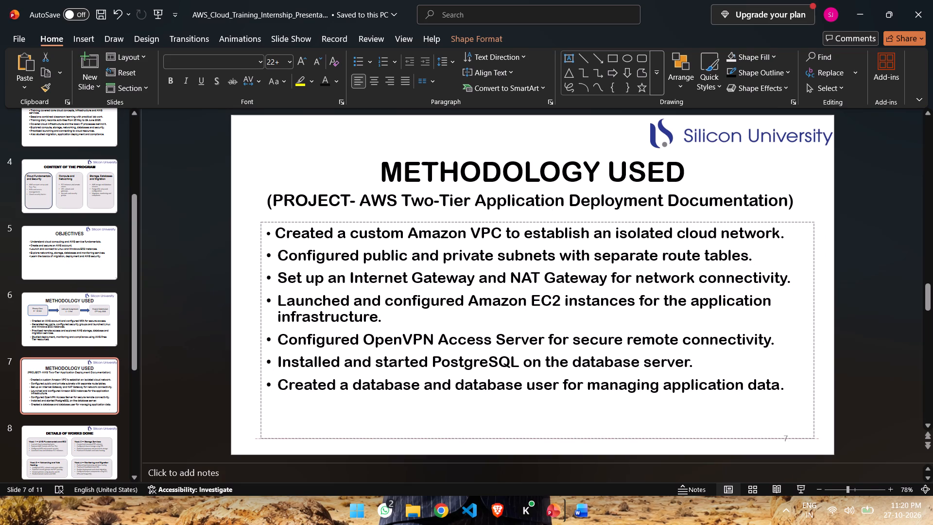
pyautogui.moveTo(789, 442); pyautogui.dragTo(789, 441)
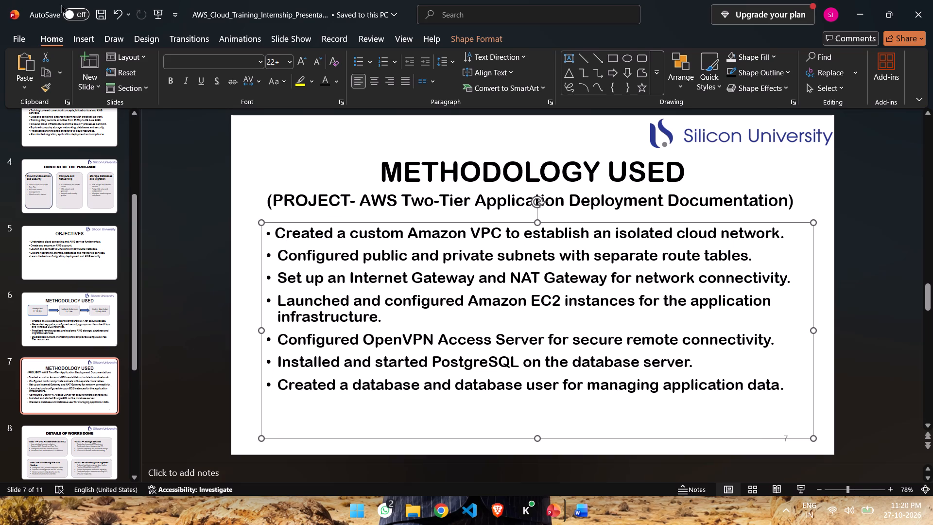
pyautogui.click(114, 7)
pyautogui.doubleClick(115, 8)
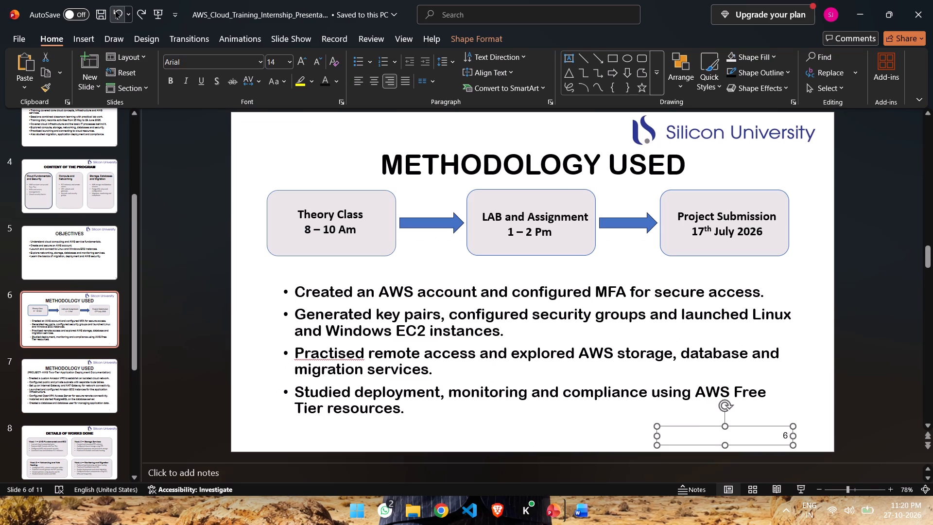
pyautogui.click(141, 13)
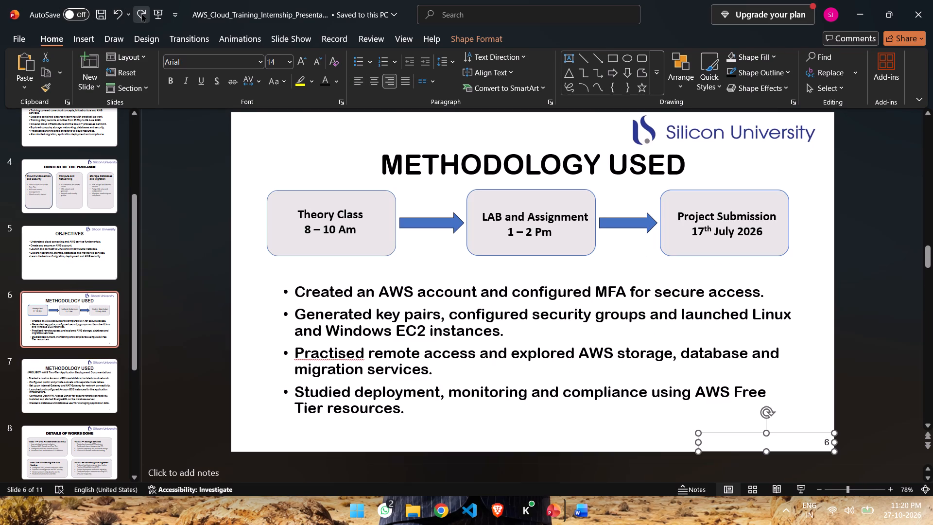
pyautogui.click(141, 13)
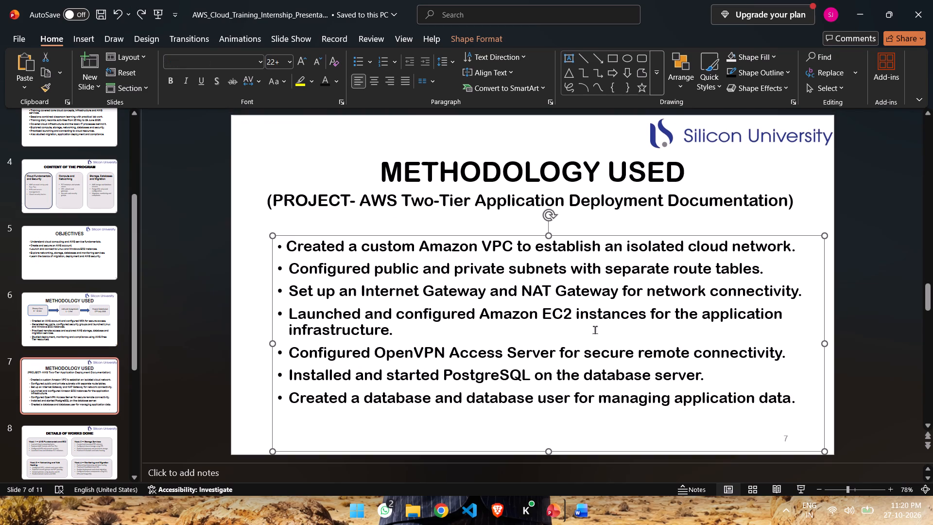
# Move the slide number box on slide 7, the project METHODOLOGY USED slide, into the slide's bottom-right corner.
pyautogui.click(921, 422)
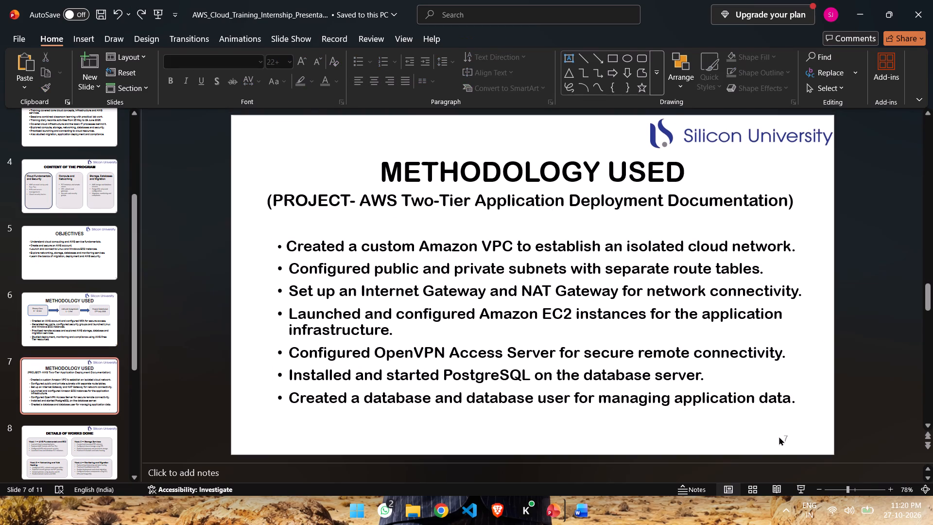
pyautogui.click(785, 437)
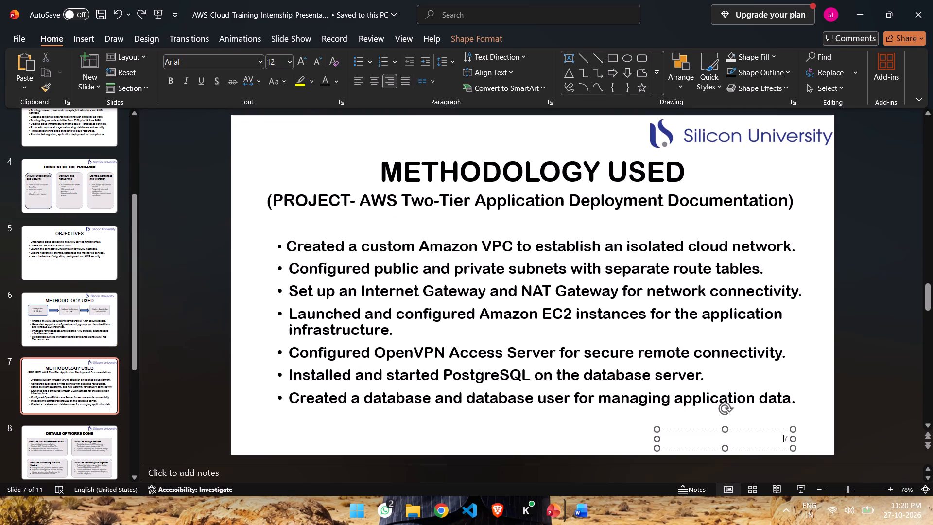
pyautogui.moveTo(785, 448); pyautogui.dragTo(821, 456)
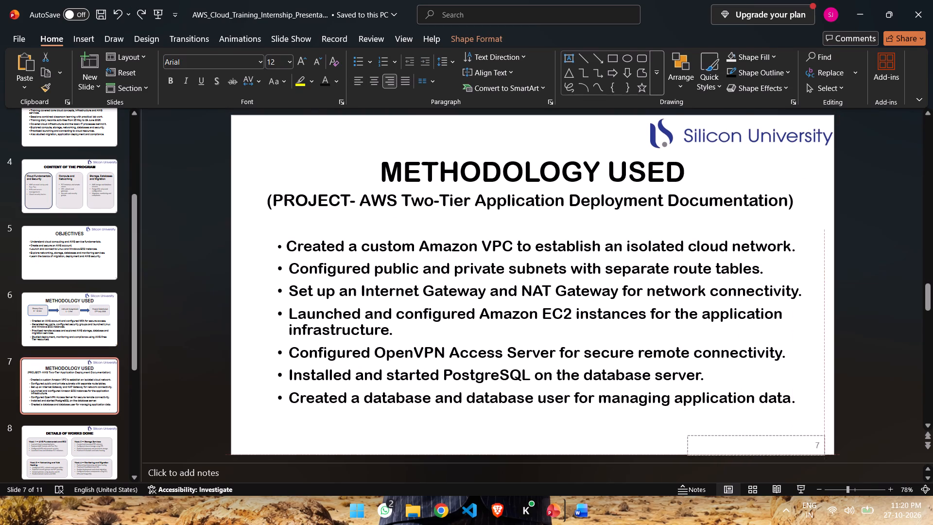
pyautogui.moveTo(821, 456); pyautogui.dragTo(824, 454)
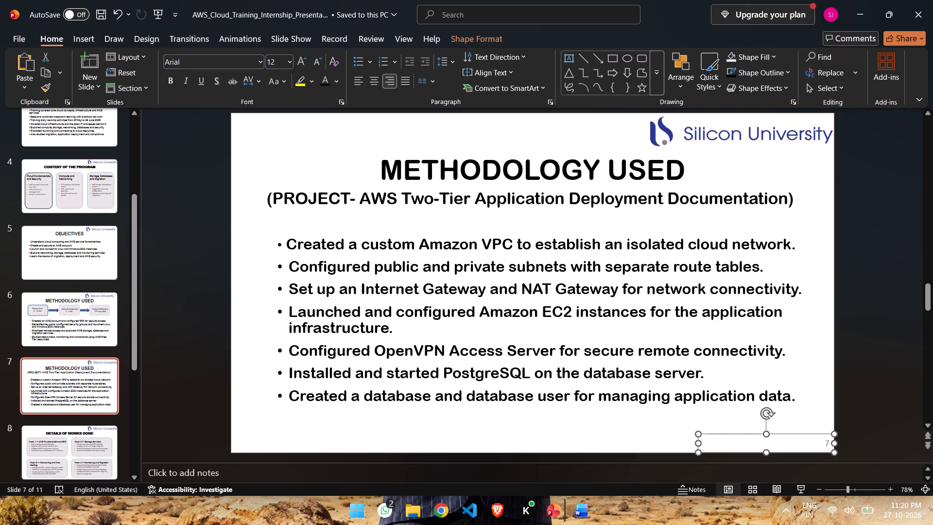
# Format the slide number on the project METHODOLOGY USED slide in black at font size 14.
pyautogui.moveTo(828, 442); pyautogui.dragTo(818, 442)
pyautogui.click(866, 423)
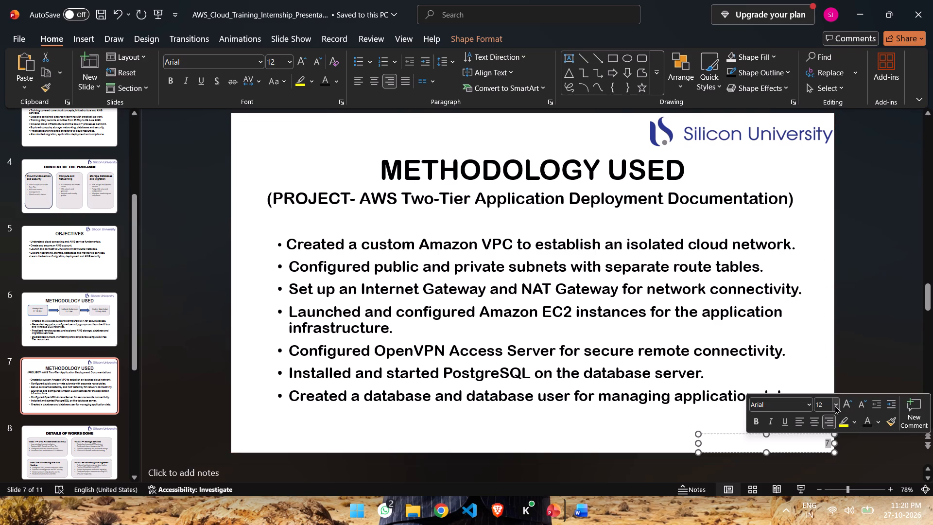
pyautogui.click(835, 405)
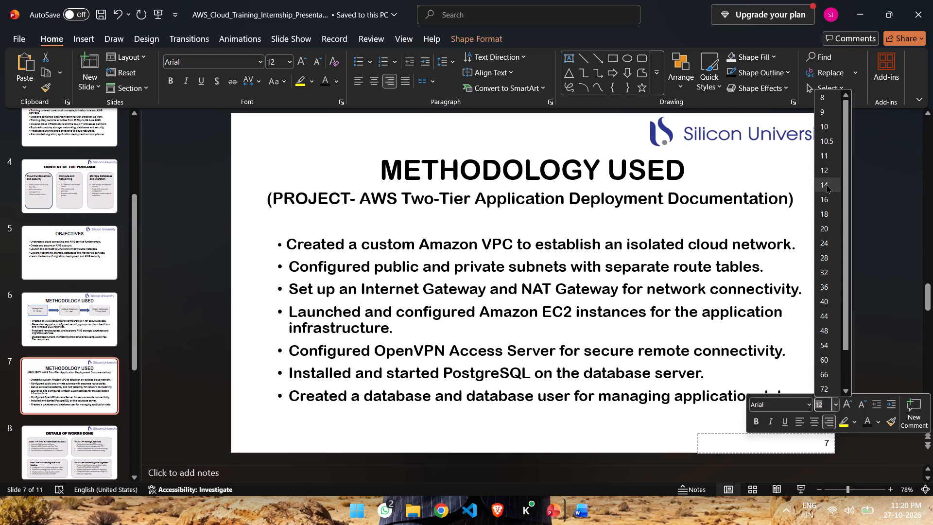
pyautogui.click(827, 185)
pyautogui.click(898, 339)
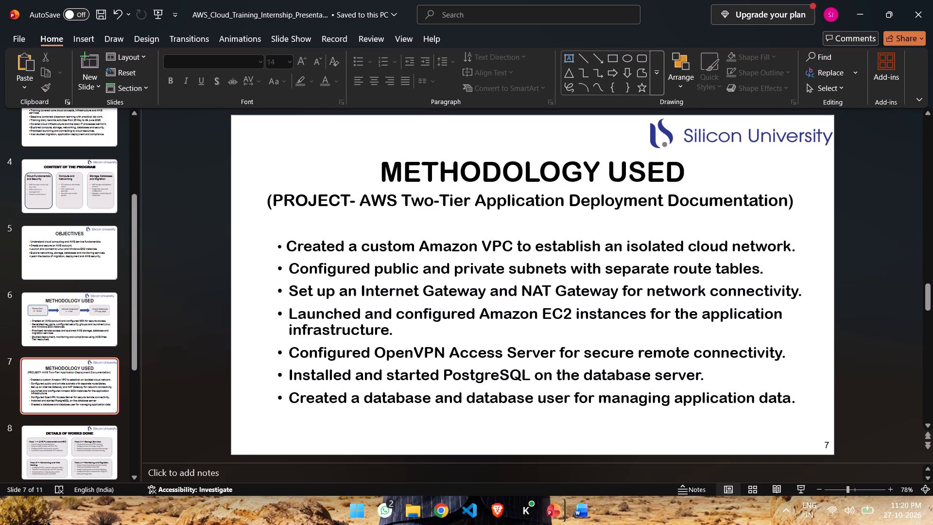
# Insert a small text box containing 8 beside the title on the DETAILS OF WORKS DONE slide.
pyautogui.scroll(-2, 69, 430)
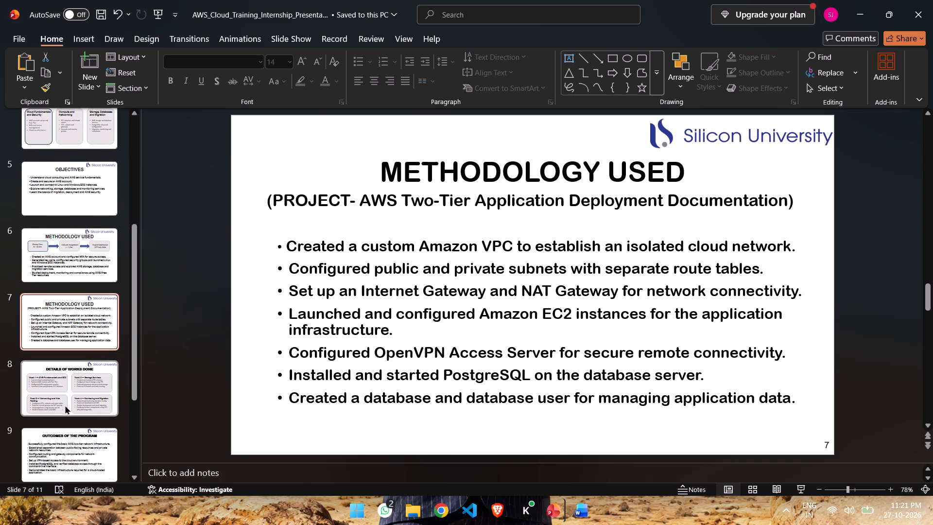
pyautogui.click(70, 397)
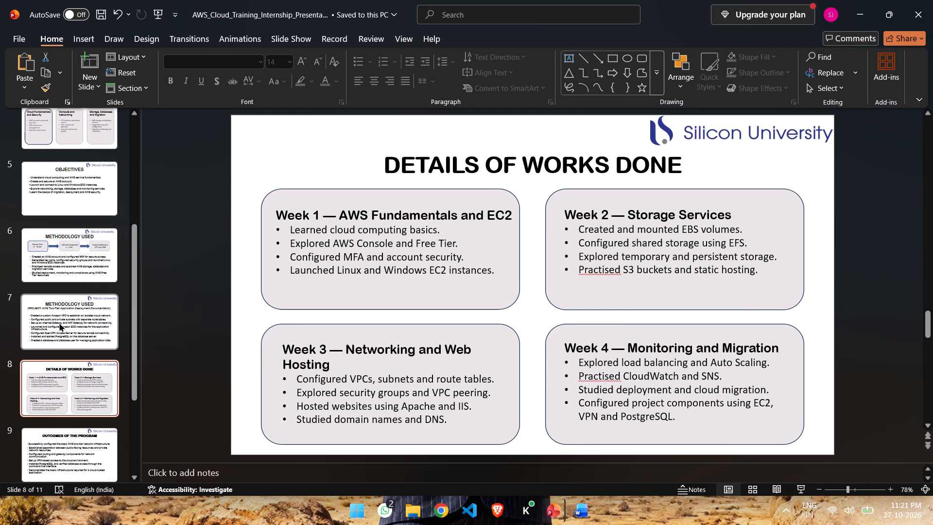
pyautogui.click(59, 323)
pyautogui.click(90, 409)
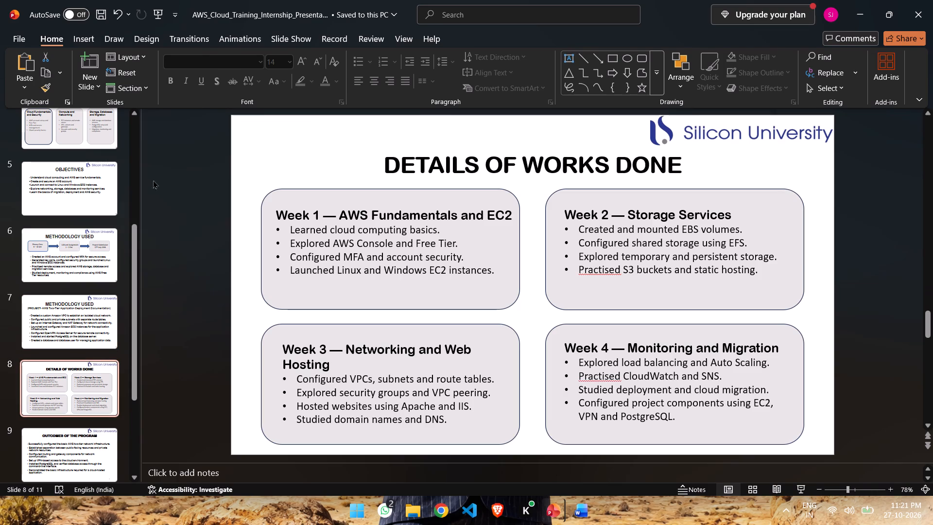
pyautogui.click(86, 41)
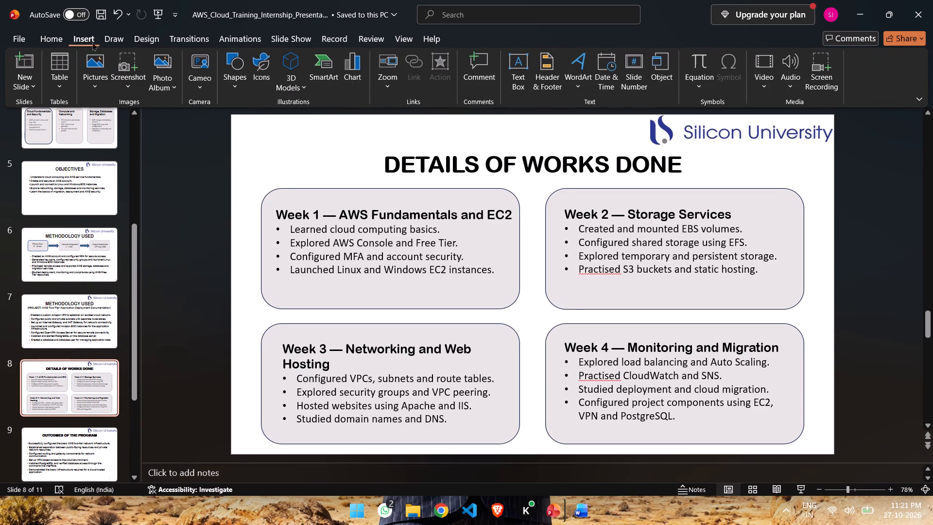
pyautogui.click(531, 62)
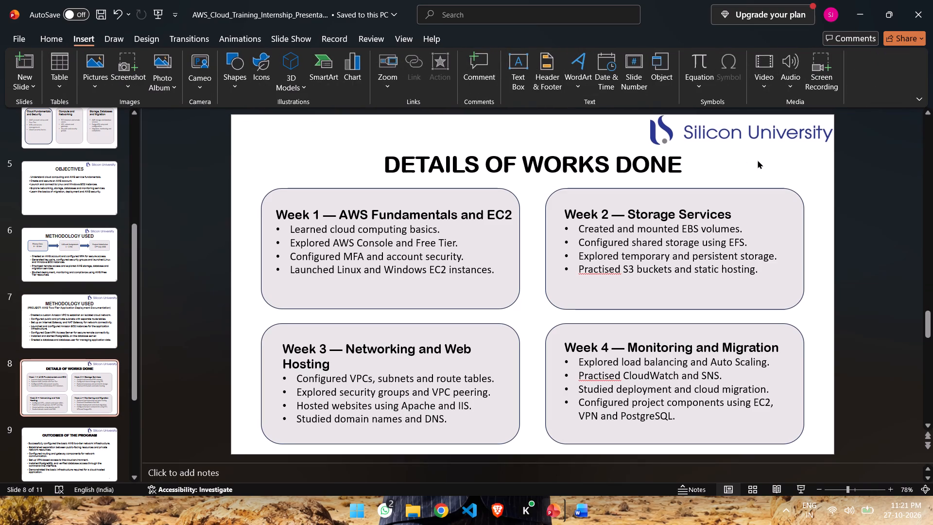
pyautogui.click(732, 149)
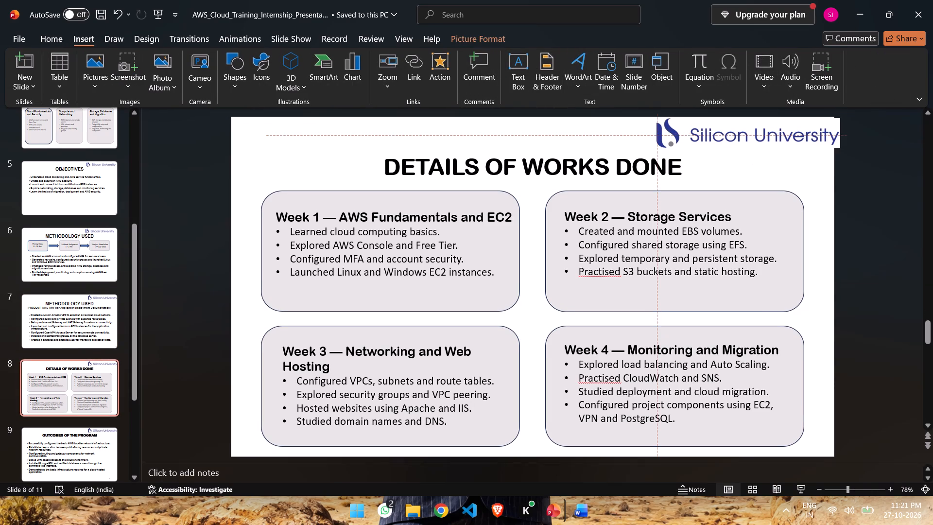
pyautogui.click(736, 171)
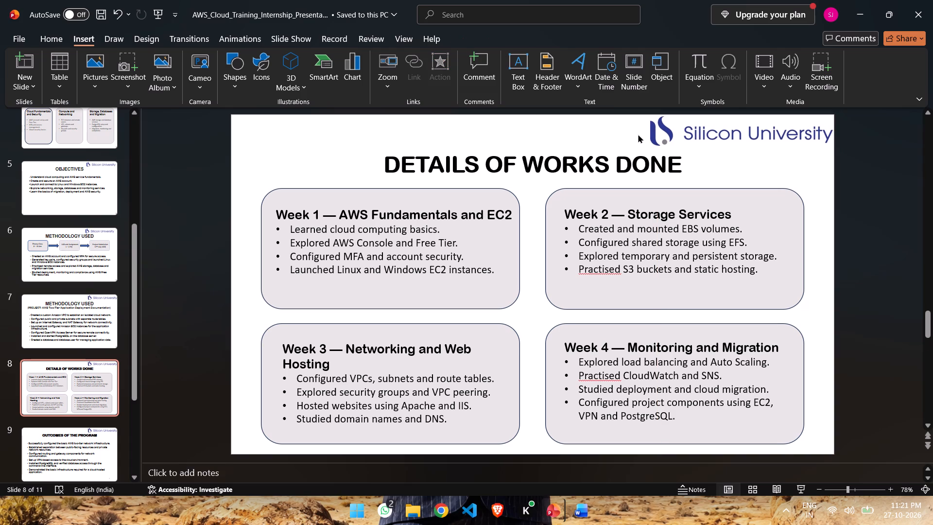
pyautogui.click(508, 69)
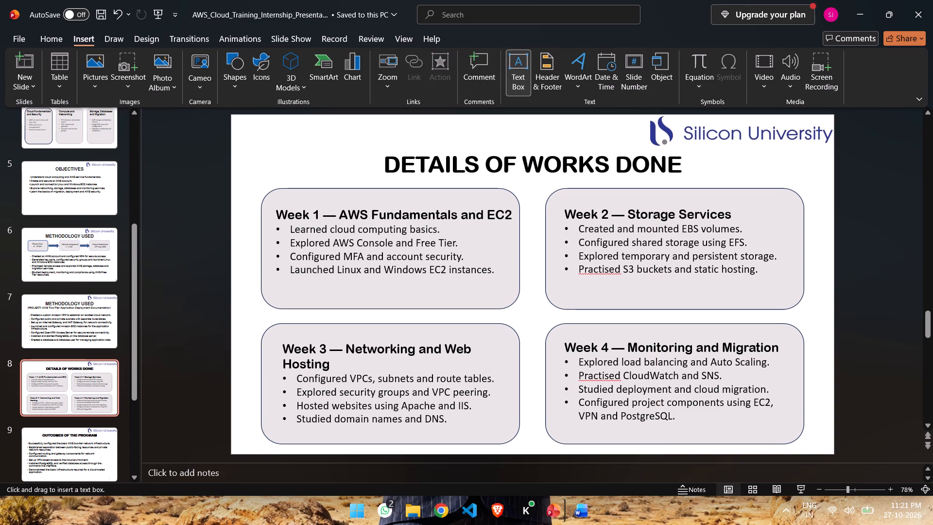
pyautogui.moveTo(724, 161); pyautogui.dragTo(753, 171)
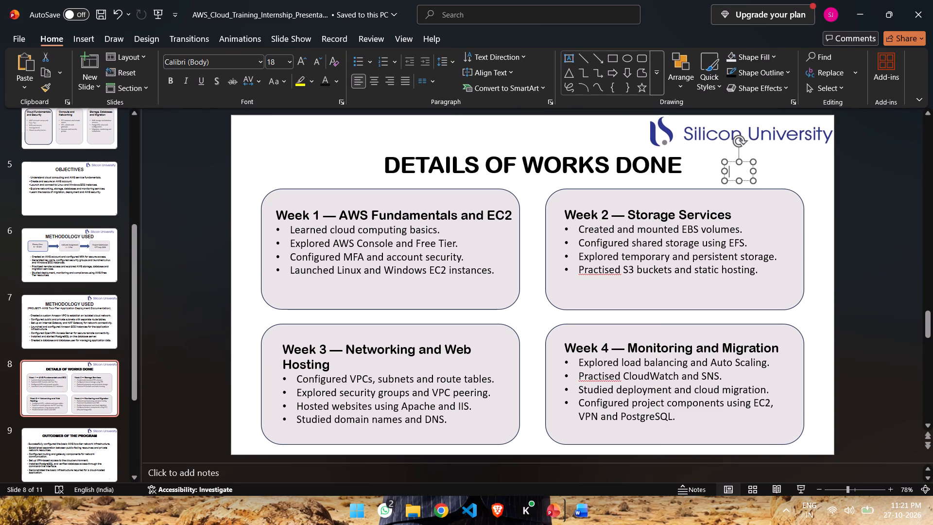
pyautogui.press('8')
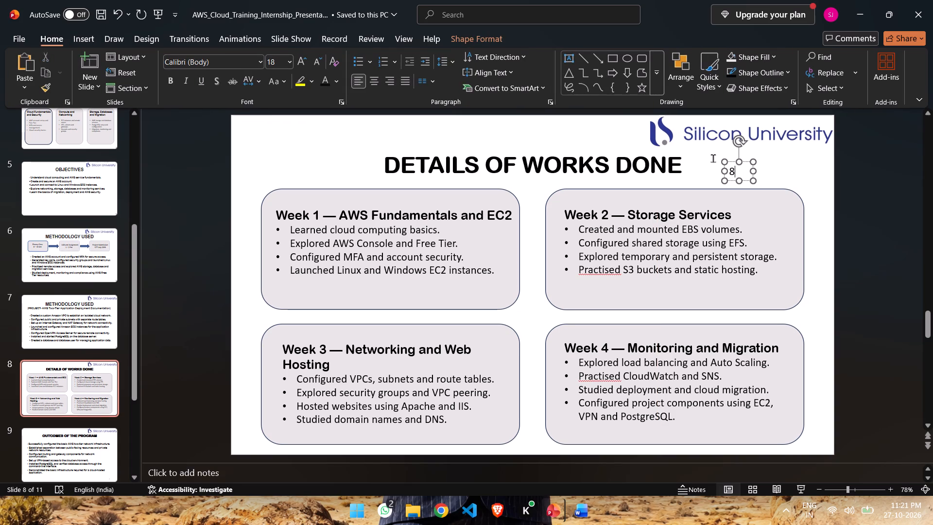
# Set the font size of the 8 on the DETAILS OF WORKS DONE slide to 14.
pyautogui.click(730, 176)
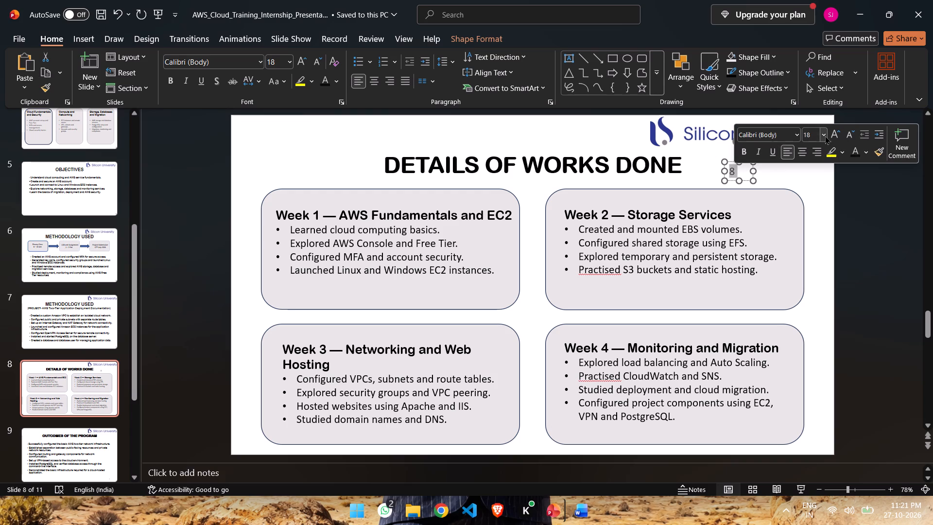
pyautogui.click(822, 133)
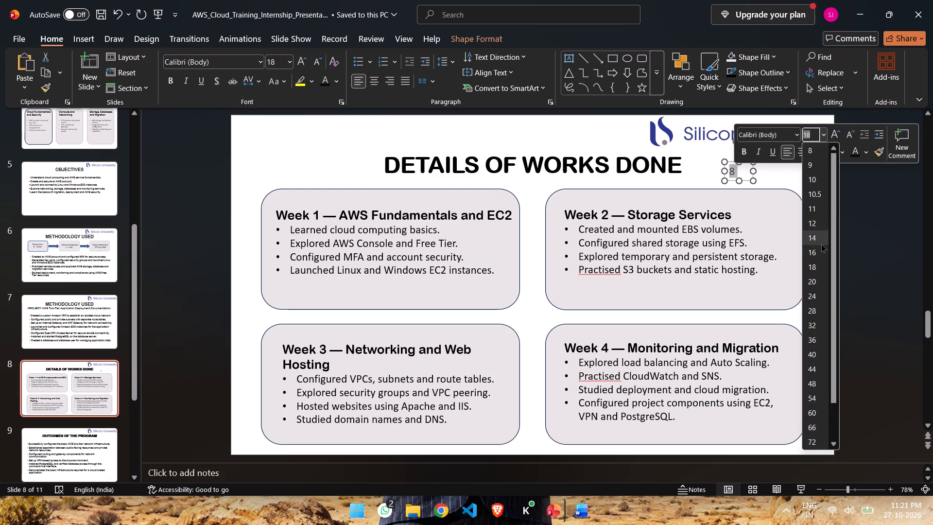
pyautogui.click(817, 242)
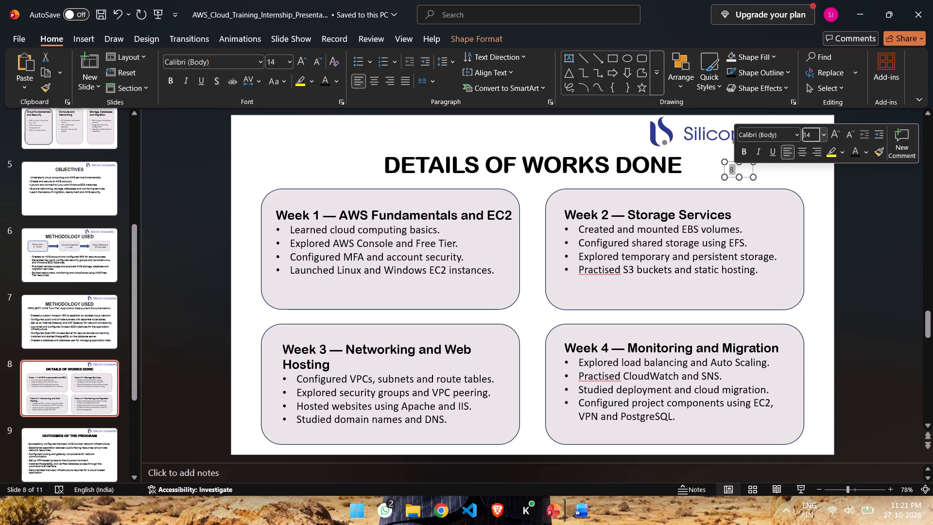
# Move the text box containing 8 into the bottom-right corner of the DETAILS OF WORKS DONE slide.
pyautogui.moveTo(730, 163); pyautogui.dragTo(850, 423)
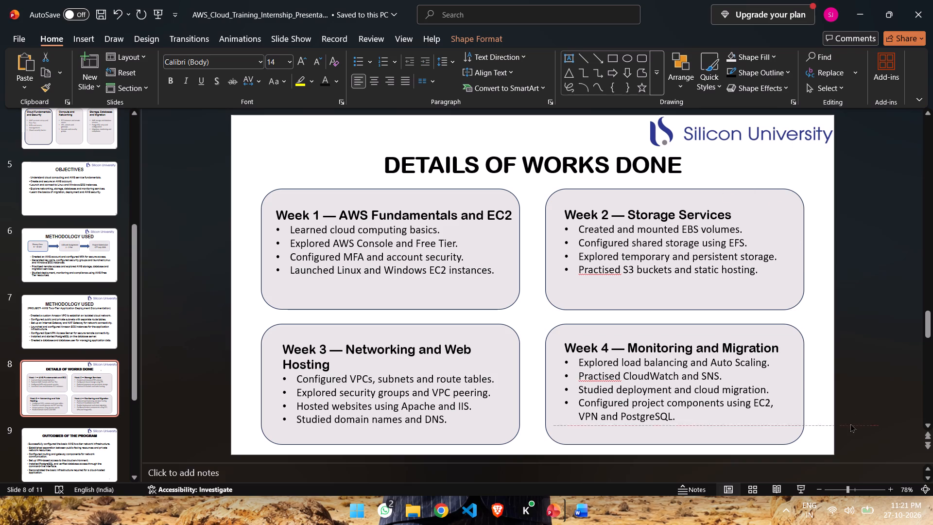
pyautogui.moveTo(850, 423); pyautogui.dragTo(826, 439)
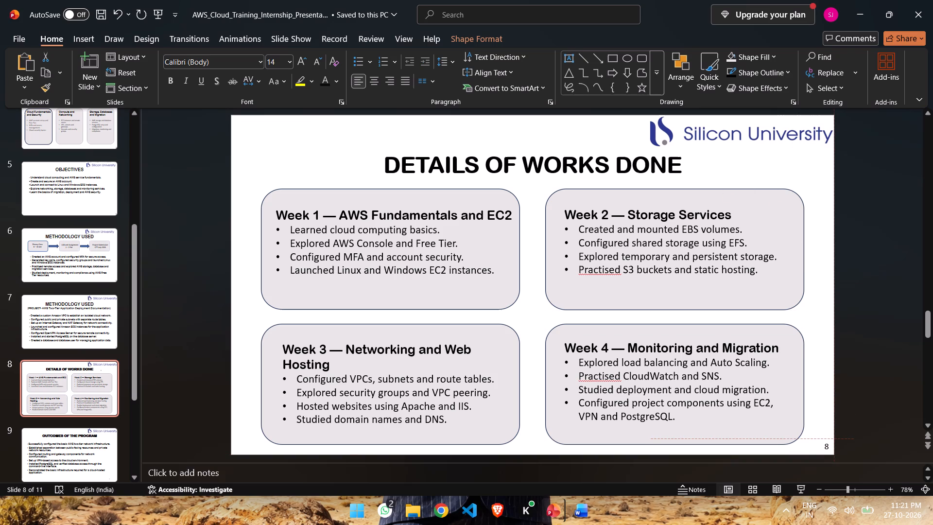
pyautogui.moveTo(826, 439); pyautogui.dragTo(828, 439)
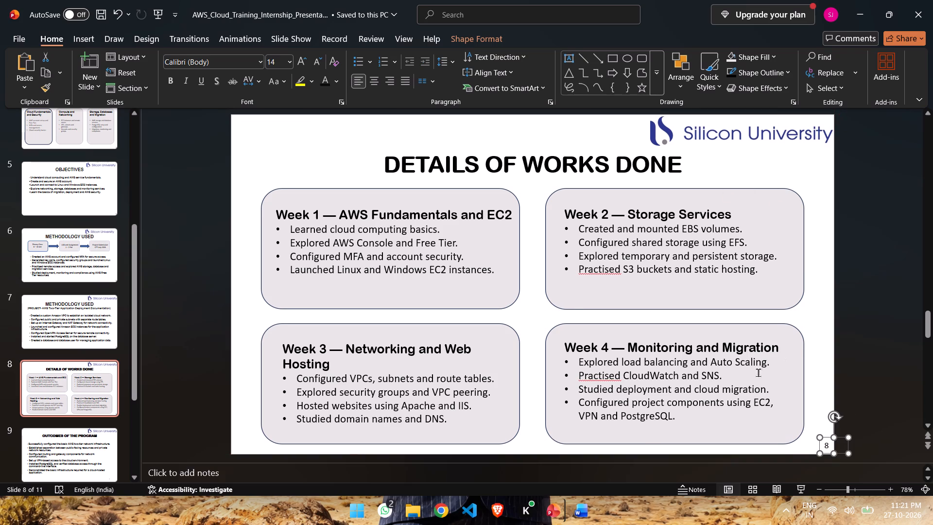
# Format the slide number on the OUTCOMES OF THE PROGRAM slide in black at size 14 and place it in the slide's bottom-right corner.
pyautogui.click(76, 448)
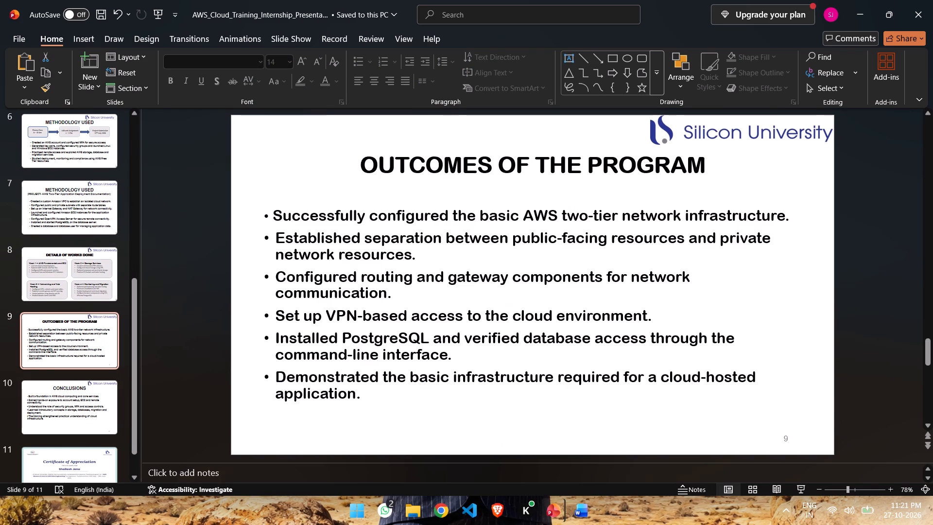
pyautogui.click(787, 439)
pyautogui.click(788, 437)
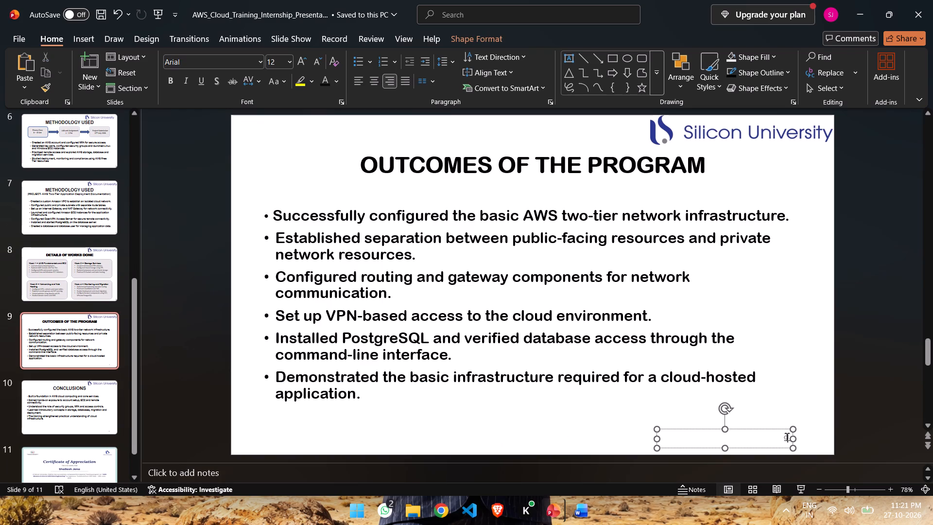
pyautogui.click(862, 417)
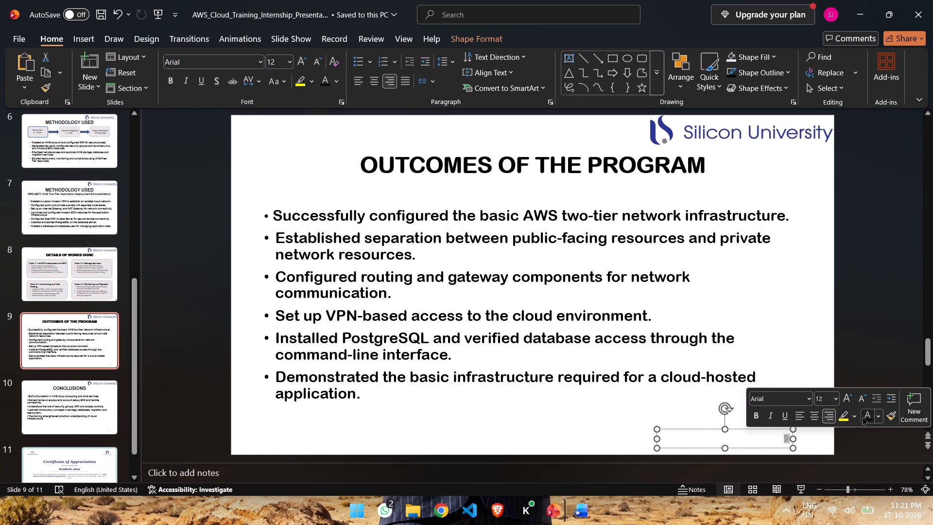
pyautogui.click(836, 402)
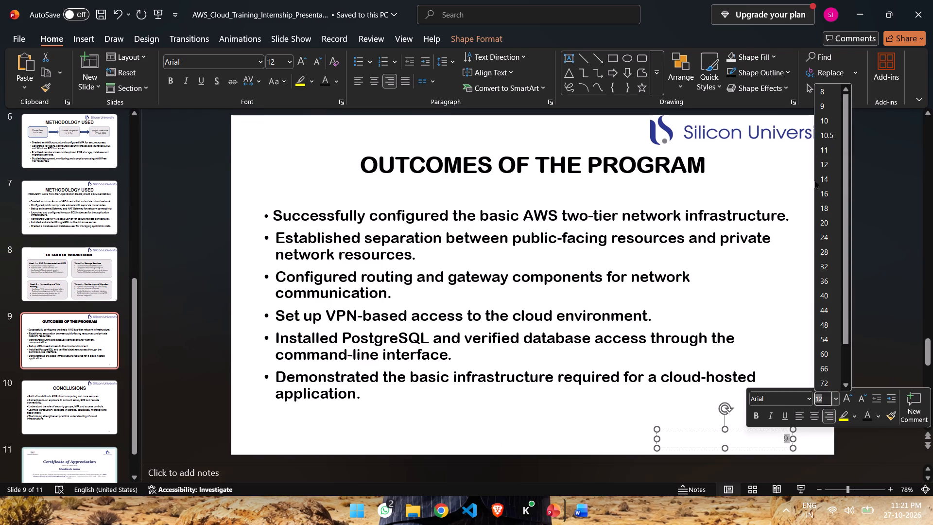
pyautogui.click(824, 177)
pyautogui.moveTo(743, 429); pyautogui.dragTo(784, 436)
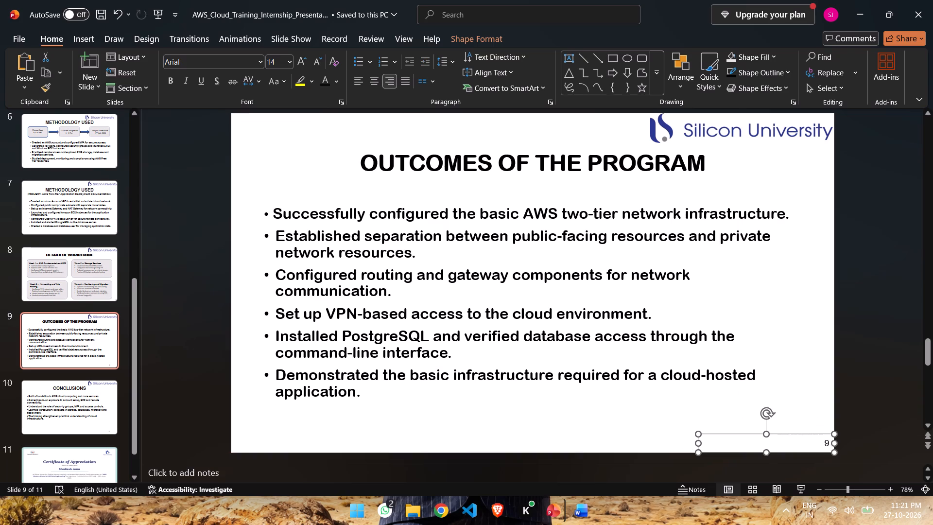
# Format the slide number on the CONCLUSIONS slide in black at size 14 and place it in the slide's bottom-right corner.
pyautogui.click(83, 410)
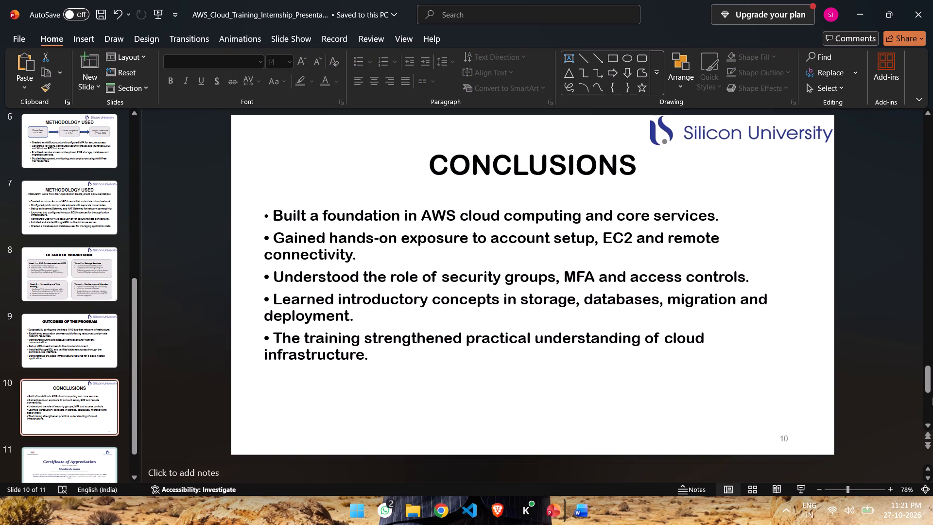
pyautogui.click(785, 440)
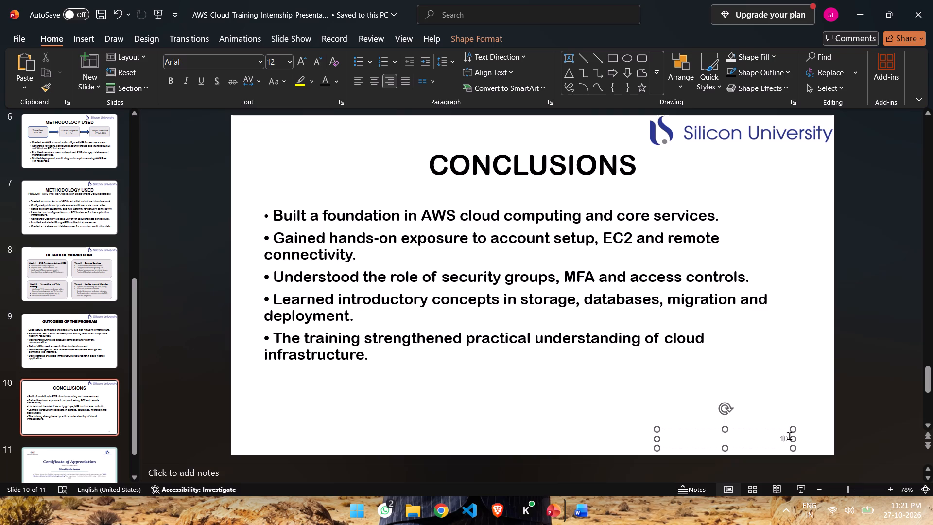
pyautogui.moveTo(780, 438); pyautogui.dragTo(787, 438)
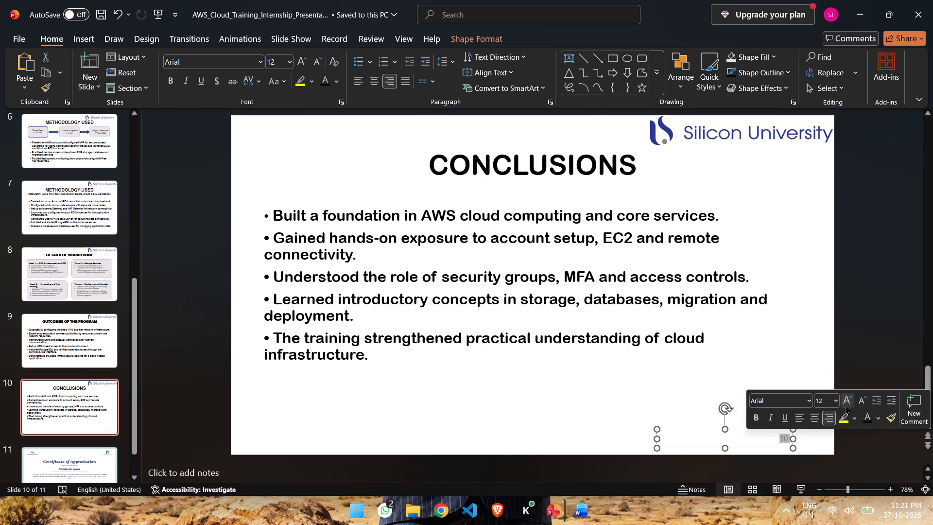
pyautogui.click(864, 419)
pyautogui.click(835, 403)
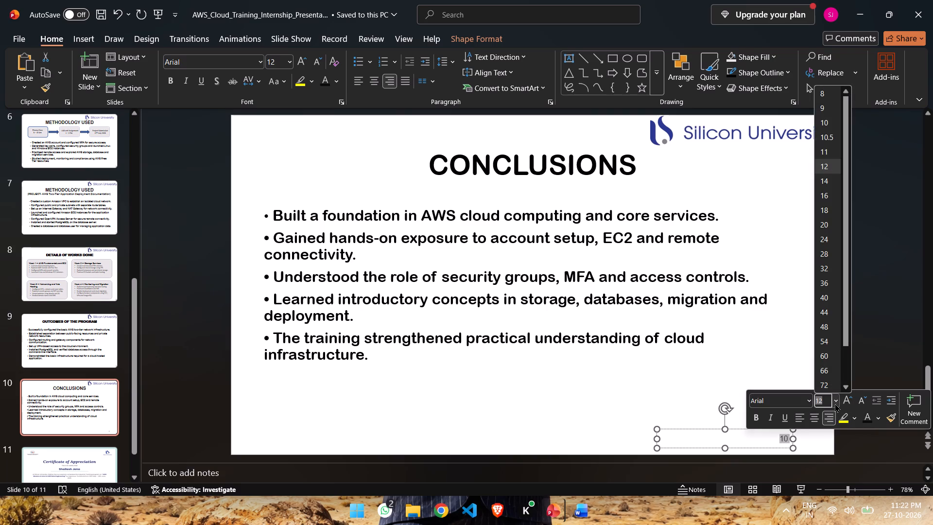
pyautogui.click(833, 183)
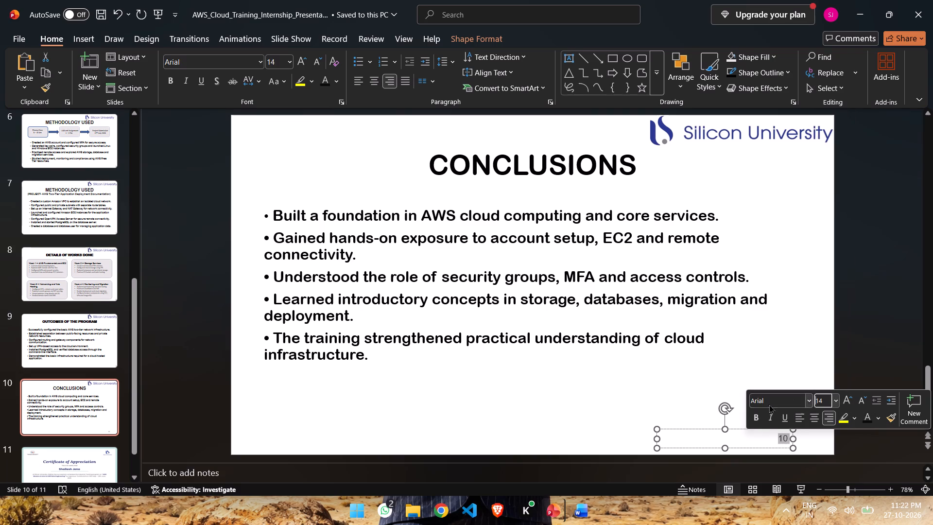
pyautogui.moveTo(735, 429); pyautogui.dragTo(765, 435)
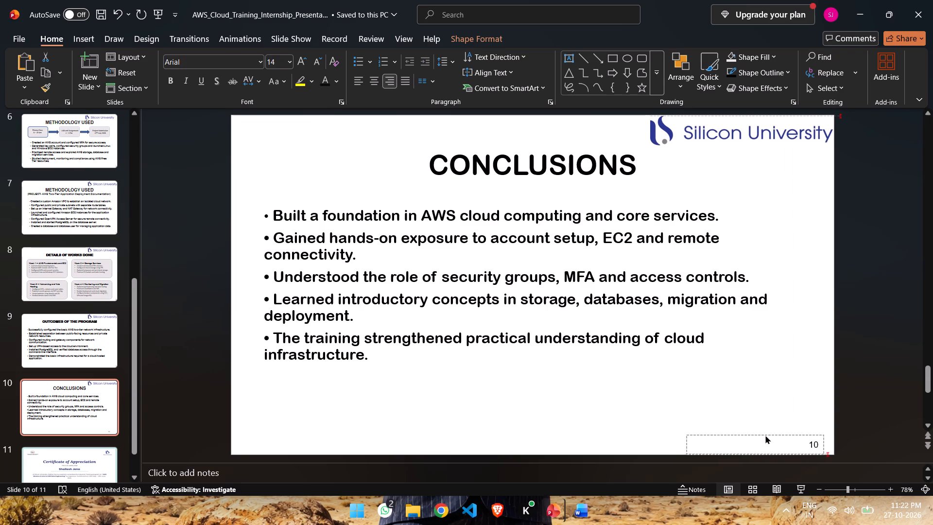
pyautogui.moveTo(765, 435); pyautogui.dragTo(775, 435)
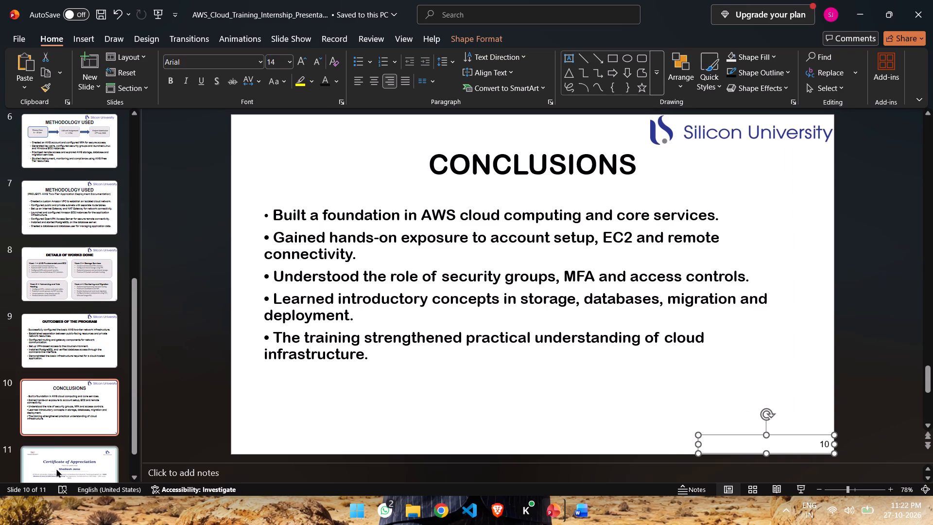
# Review the slides from the closing certificate back to the title slide, examining the slide number on each one.
pyautogui.click(52, 321)
pyautogui.click(61, 400)
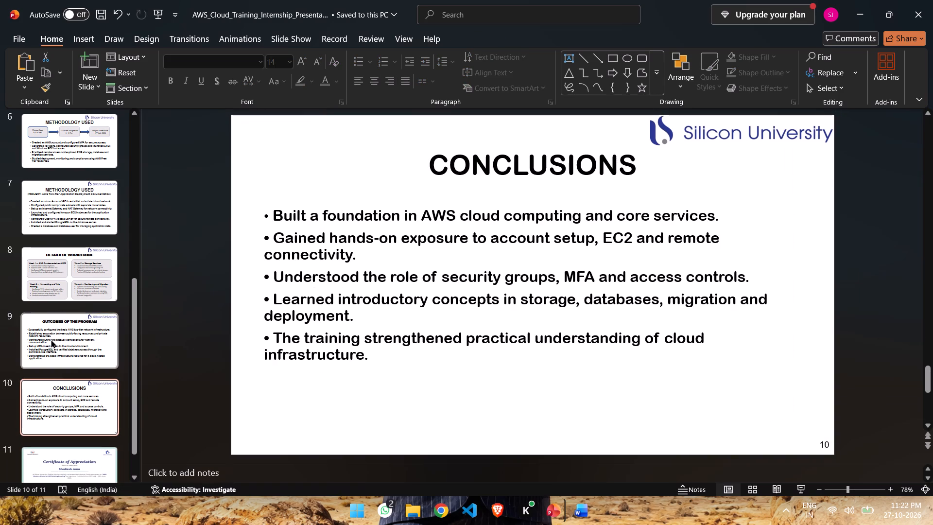
pyautogui.click(51, 339)
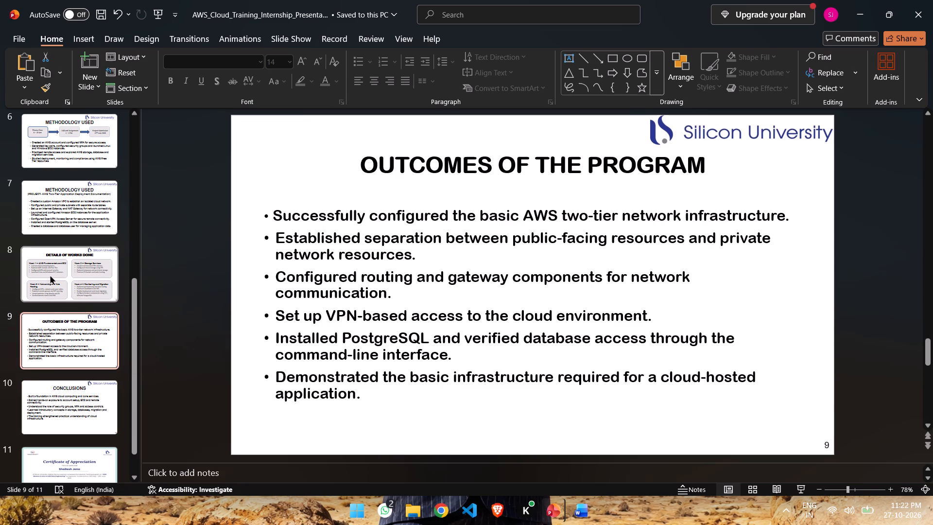
pyautogui.click(53, 266)
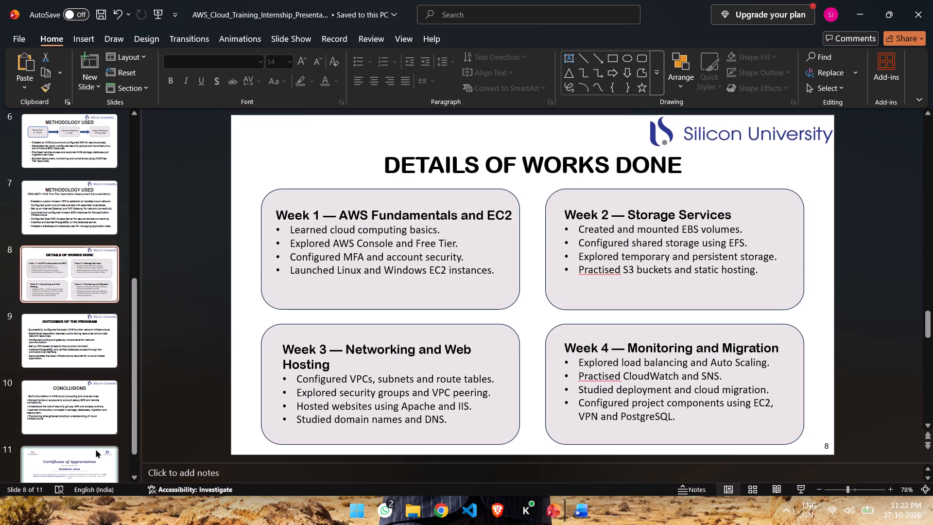
pyautogui.click(92, 474)
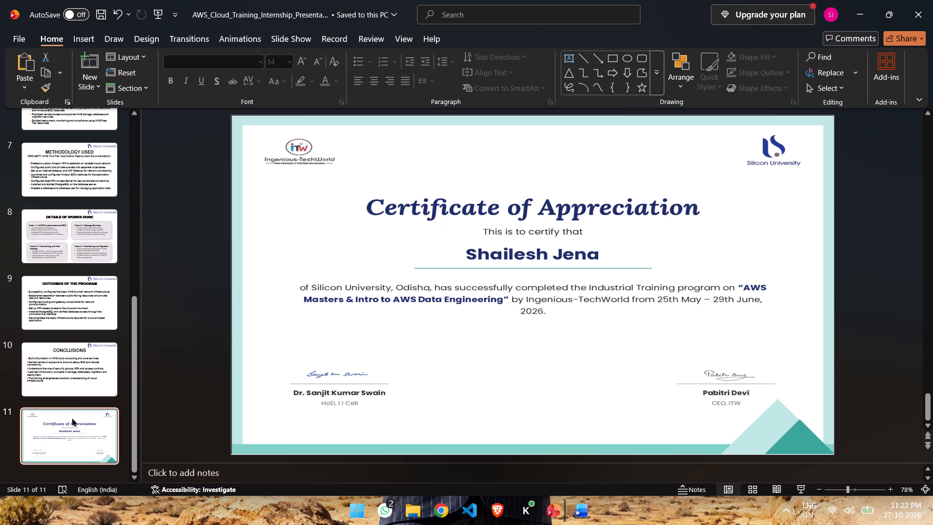
pyautogui.click(78, 387)
pyautogui.click(56, 299)
pyautogui.click(87, 225)
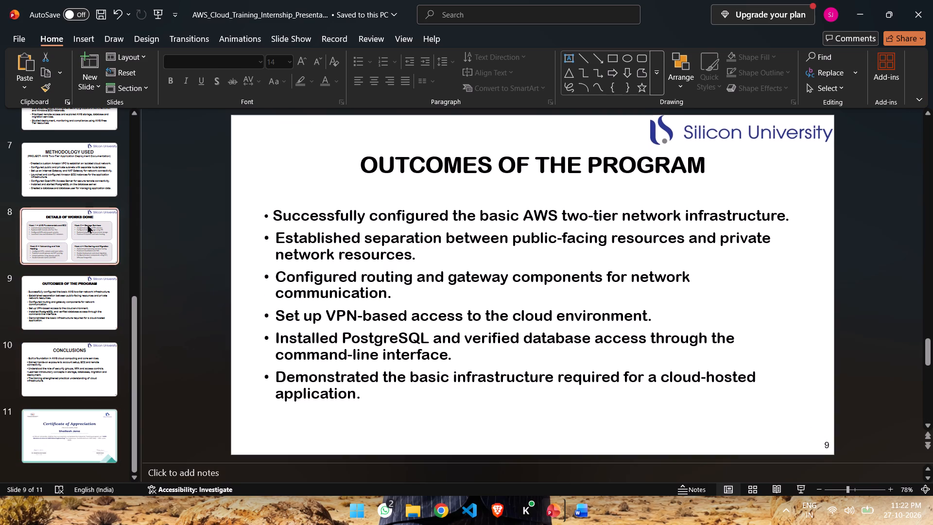
pyautogui.scroll(2, 83, 228)
pyautogui.click(79, 248)
pyautogui.scroll(1, 78, 246)
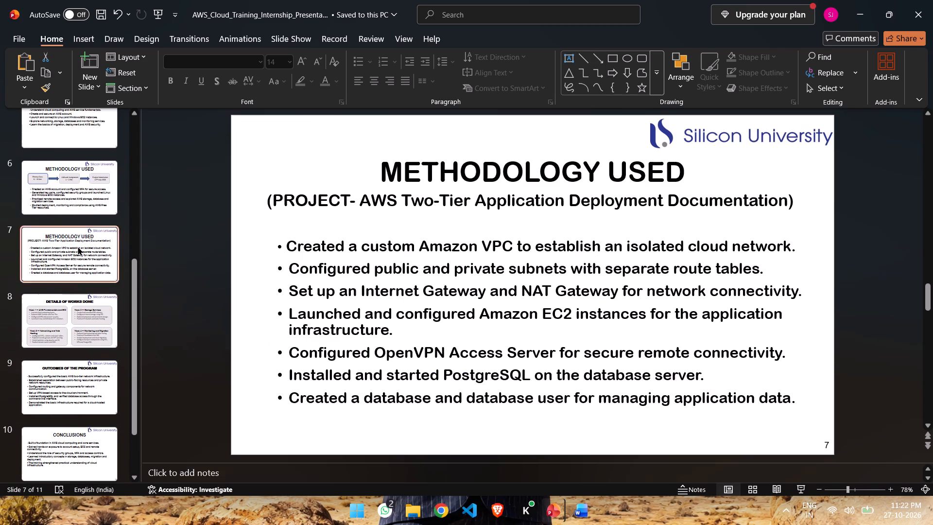
pyautogui.scroll(2, 78, 246)
pyautogui.click(78, 246)
pyautogui.click(78, 198)
pyautogui.scroll(2, 78, 199)
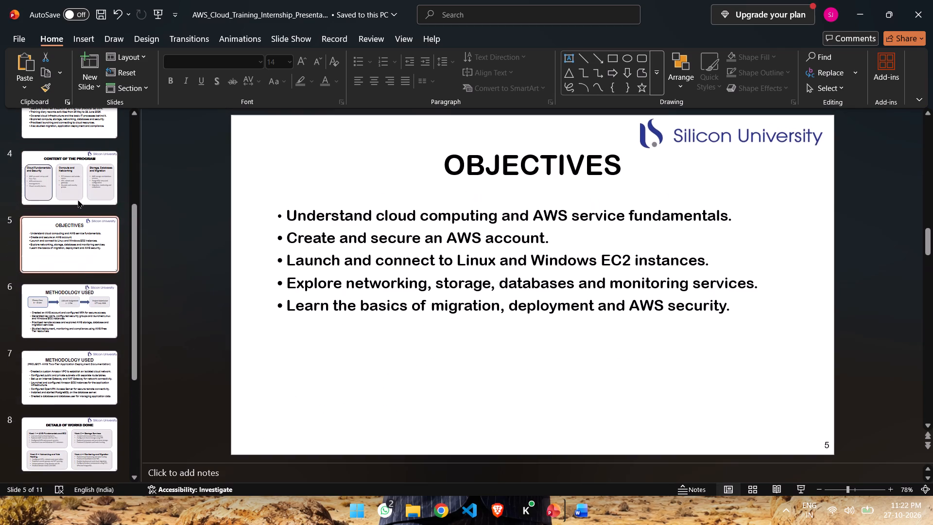
pyautogui.scroll(2, 78, 199)
pyautogui.click(78, 244)
pyautogui.click(76, 195)
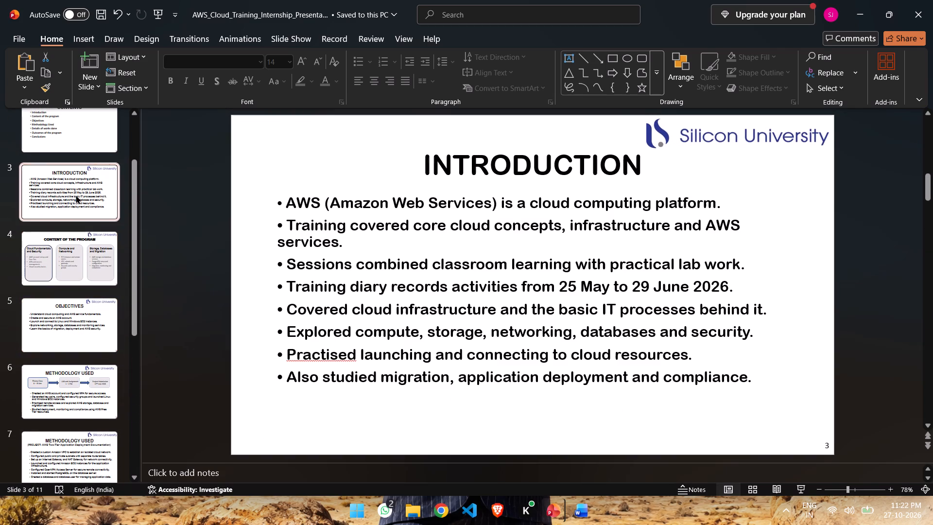
pyautogui.scroll(3, 76, 195)
pyautogui.click(76, 196)
pyautogui.scroll(2, 76, 197)
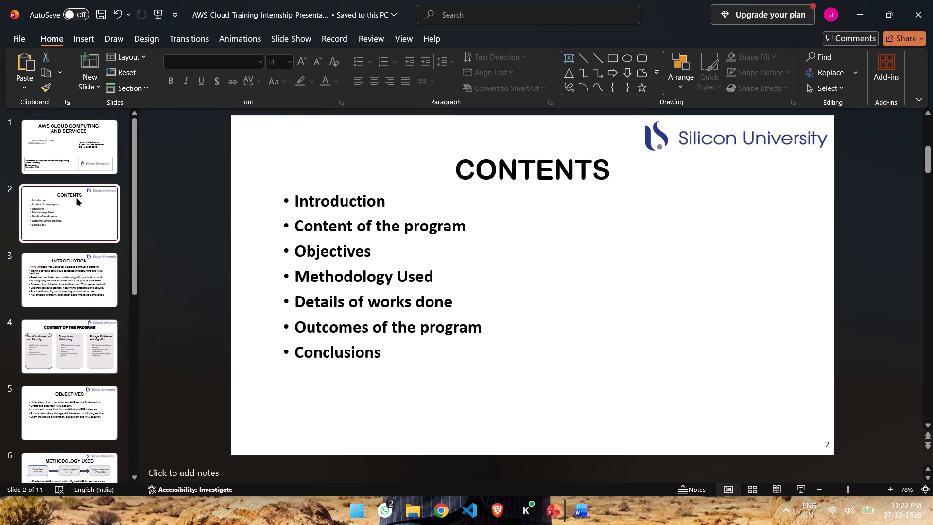
pyautogui.click(77, 167)
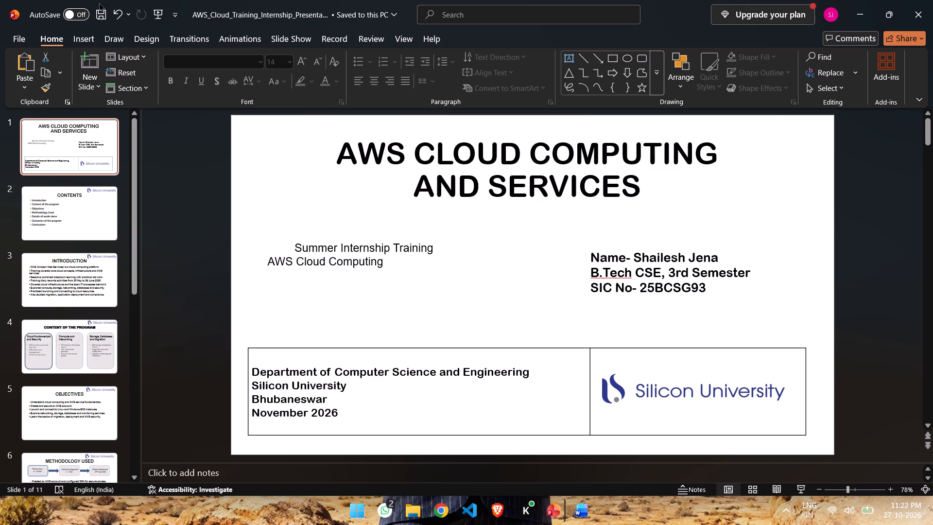